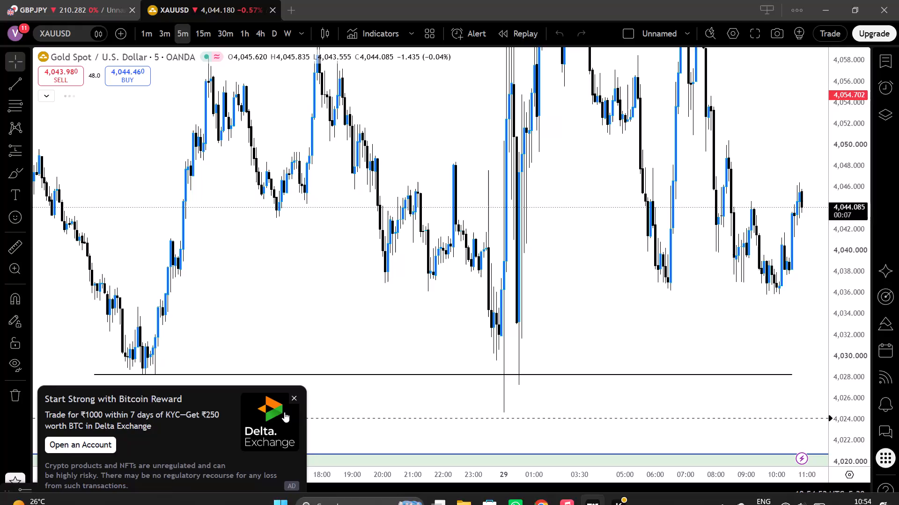
Dismiss the advertisement and expand the XAUUSD chart to fullscreen view.
{"action": "left_click", "coordinate": [294, 397]}
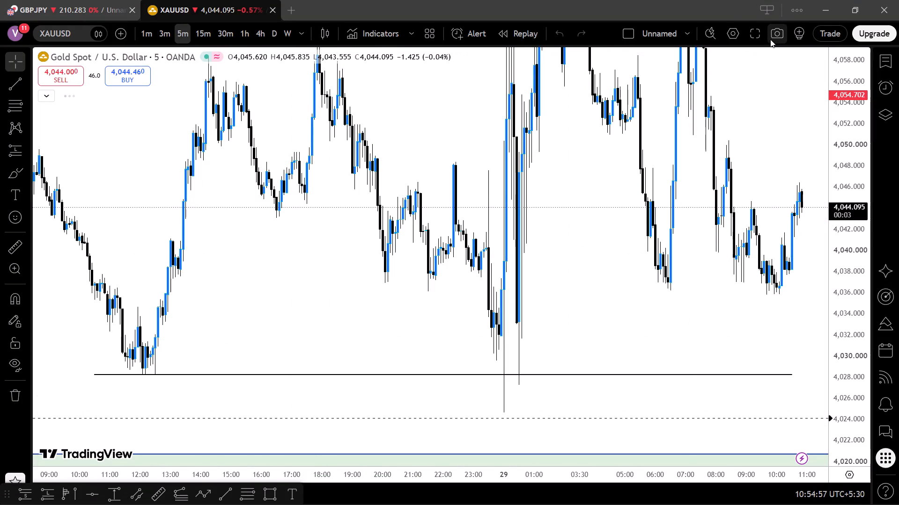
{"action": "left_click", "coordinate": [748, 28]}
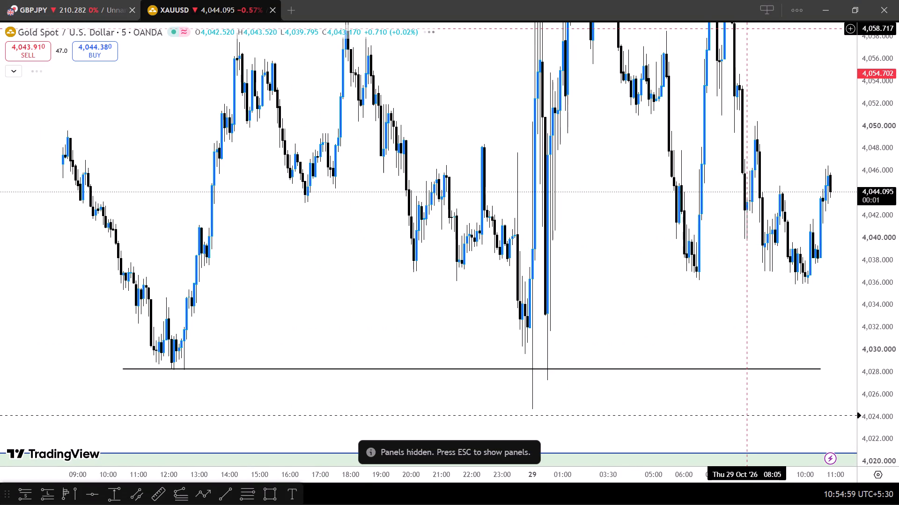
Switch the XAUUSD chart to the 1D timeframe.
{"action": "type", "text": "1d"}
{"action": "key", "text": "Return"}
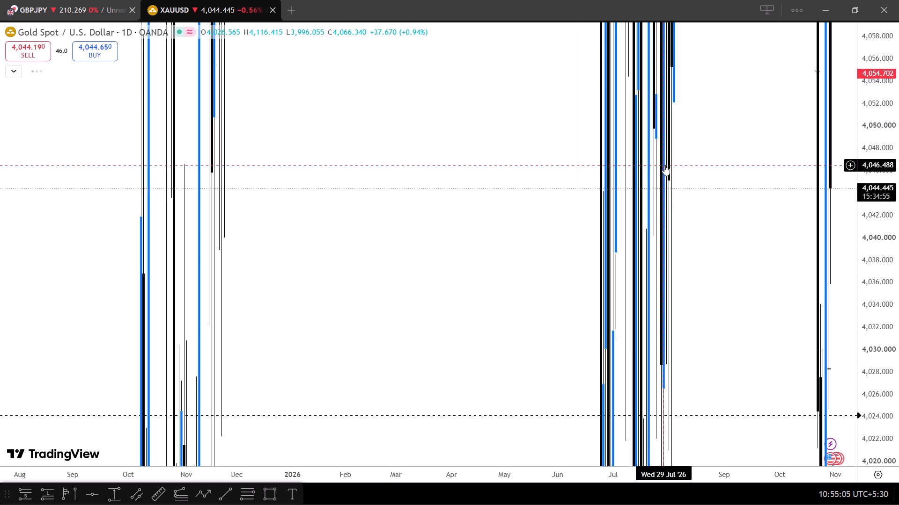
Move the upper red 1D line to the body top of the 28 October candle, about 4,067, starting at 27 October.
{"action": "scroll", "coordinate": [884, 195], "scroll_direction": "up", "scroll_amount": 2}
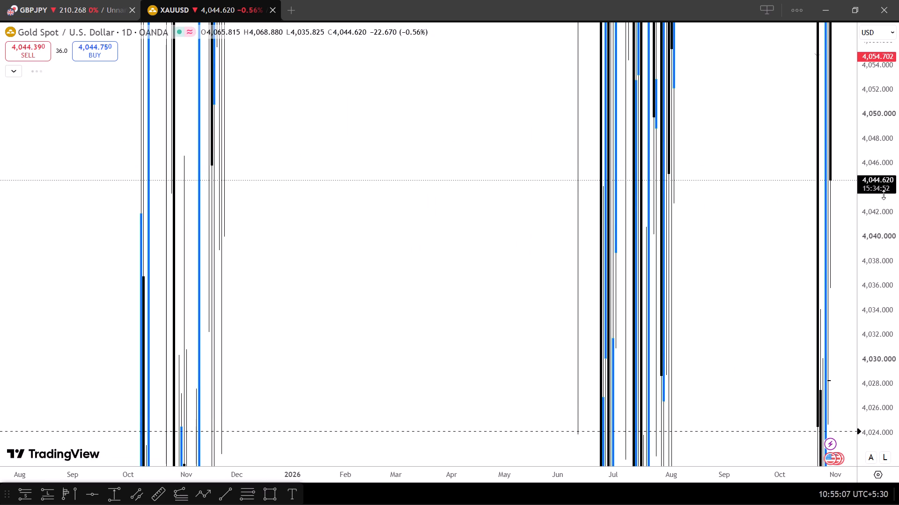
{"action": "scroll", "coordinate": [884, 195], "scroll_direction": "down", "scroll_amount": 13}
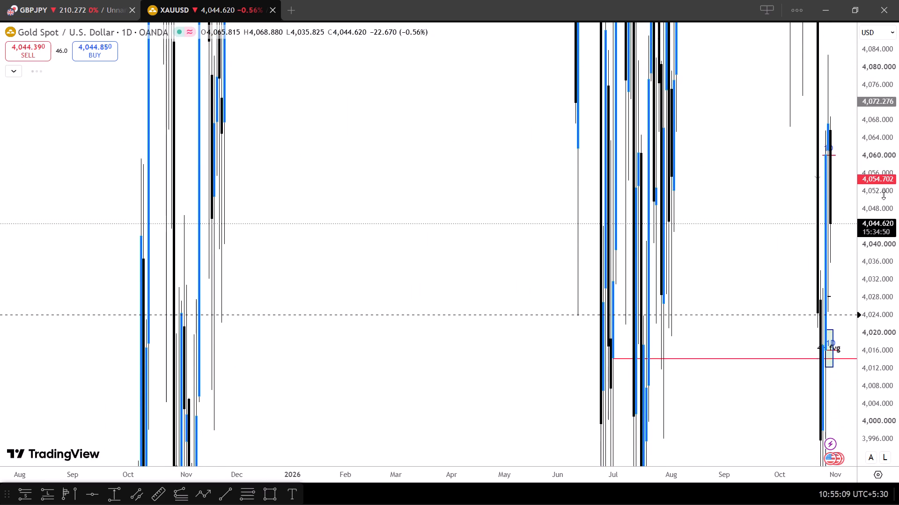
{"action": "scroll", "coordinate": [884, 195], "scroll_direction": "down", "scroll_amount": 1}
{"action": "scroll", "coordinate": [649, 202], "scroll_direction": "up", "scroll_amount": 5}
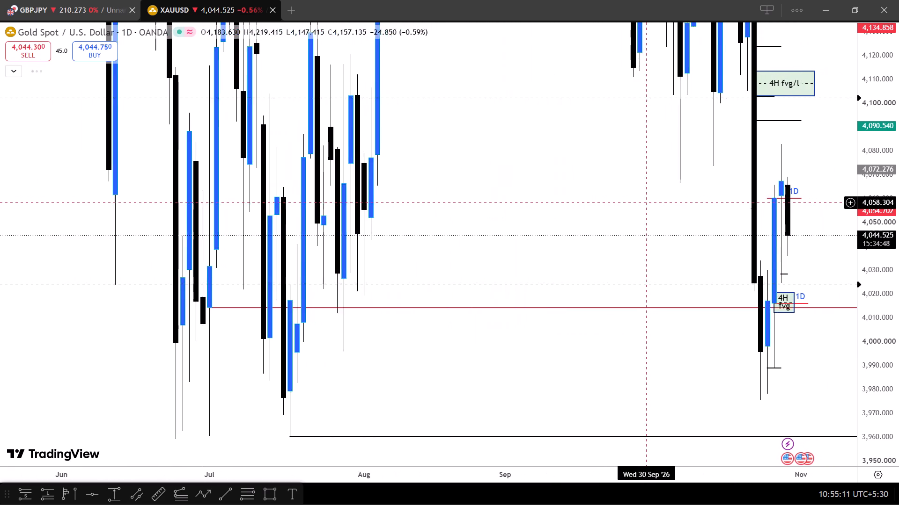
{"action": "left_click_drag", "start_coordinate": [586, 231], "coordinate": [365, 207]}
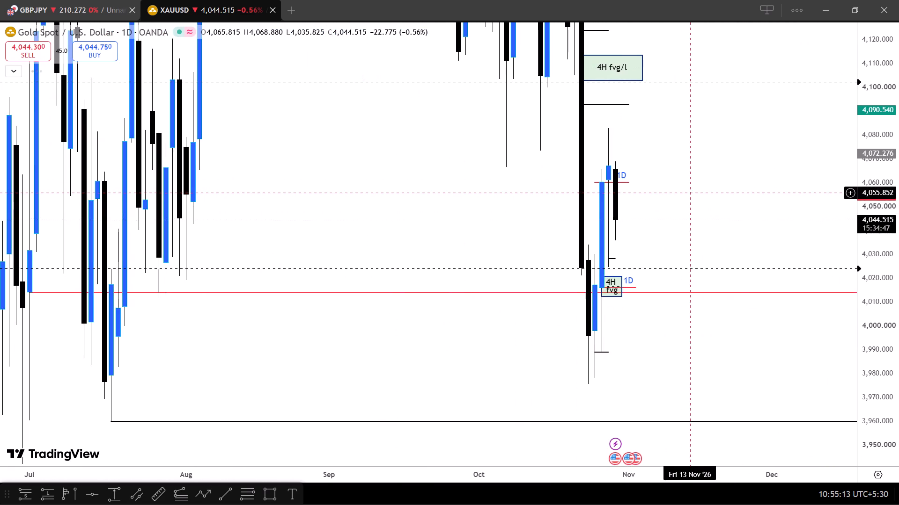
{"action": "left_click_drag", "start_coordinate": [689, 194], "coordinate": [550, 188]}
{"action": "scroll", "coordinate": [550, 188], "scroll_direction": "up", "scroll_amount": 3}
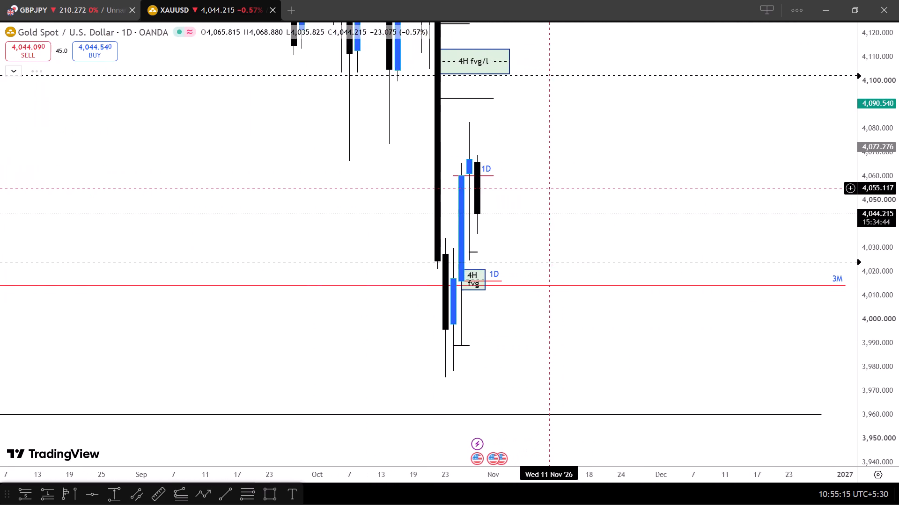
{"action": "scroll", "coordinate": [550, 188], "scroll_direction": "up", "scroll_amount": 3}
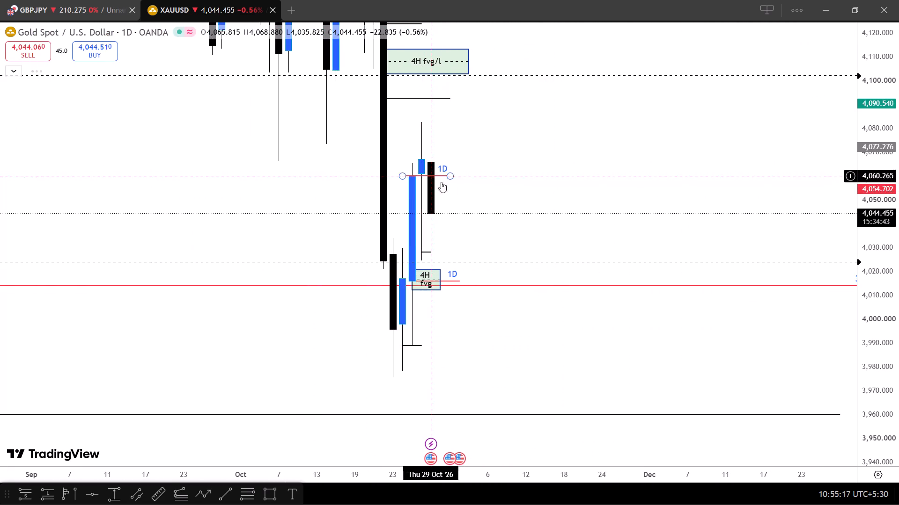
{"action": "scroll", "coordinate": [457, 188], "scroll_direction": "up", "scroll_amount": 3}
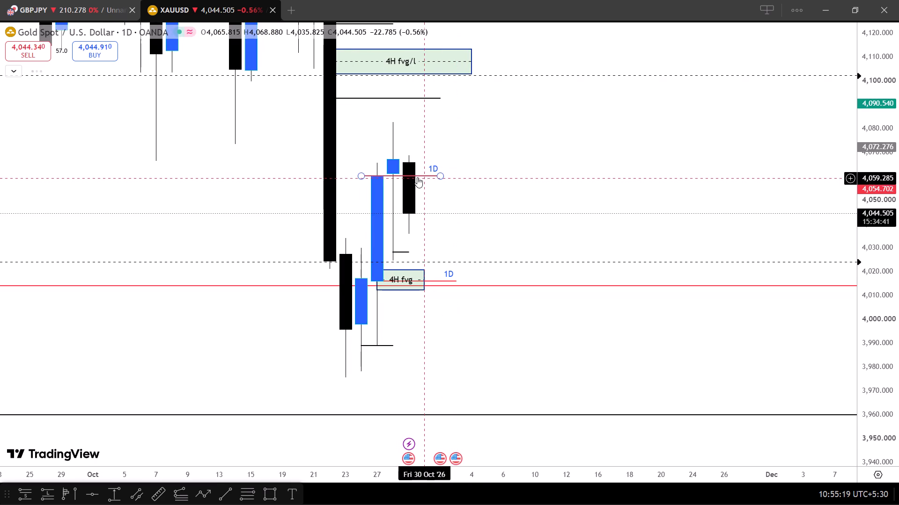
{"action": "left_click_drag", "start_coordinate": [417, 177], "coordinate": [438, 164]}
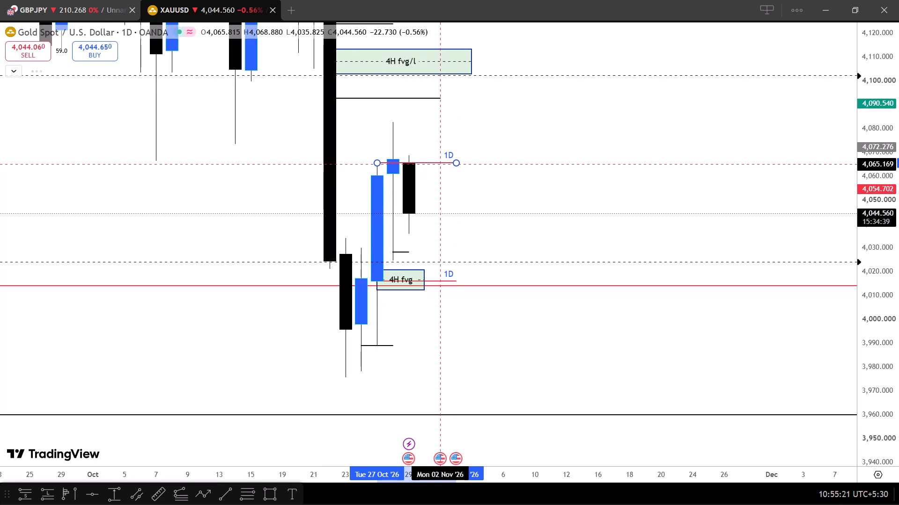
{"action": "left_click_drag", "start_coordinate": [438, 164], "coordinate": [442, 161]}
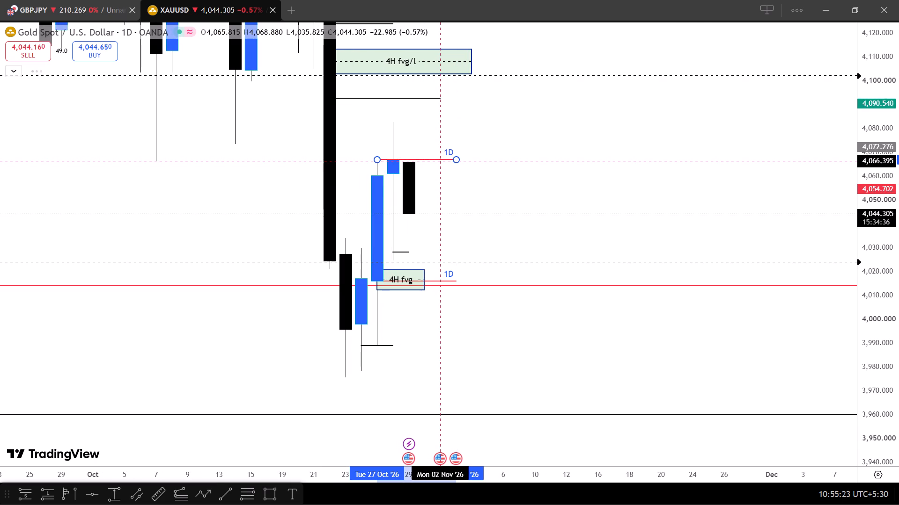
{"action": "left_click_drag", "start_coordinate": [442, 161], "coordinate": [443, 161]}
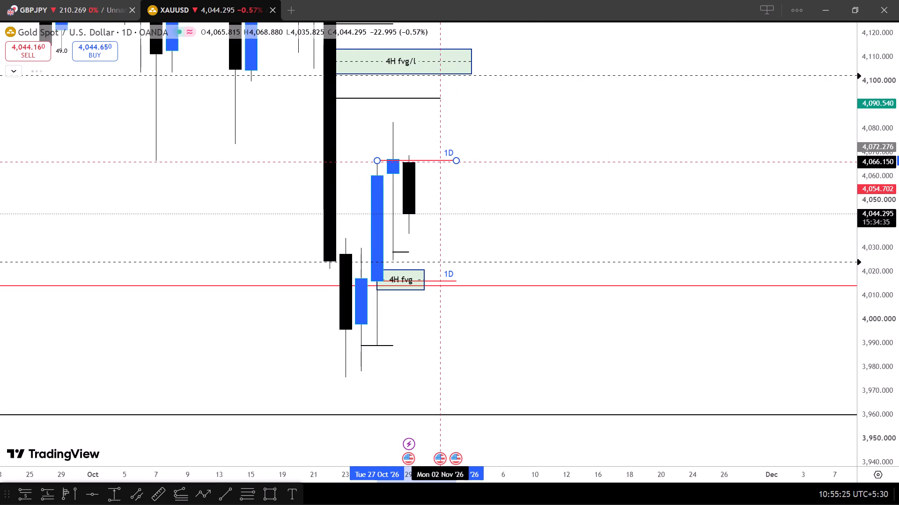
{"action": "left_click_drag", "start_coordinate": [443, 161], "coordinate": [443, 161]}
{"action": "left_click", "coordinate": [449, 196]}
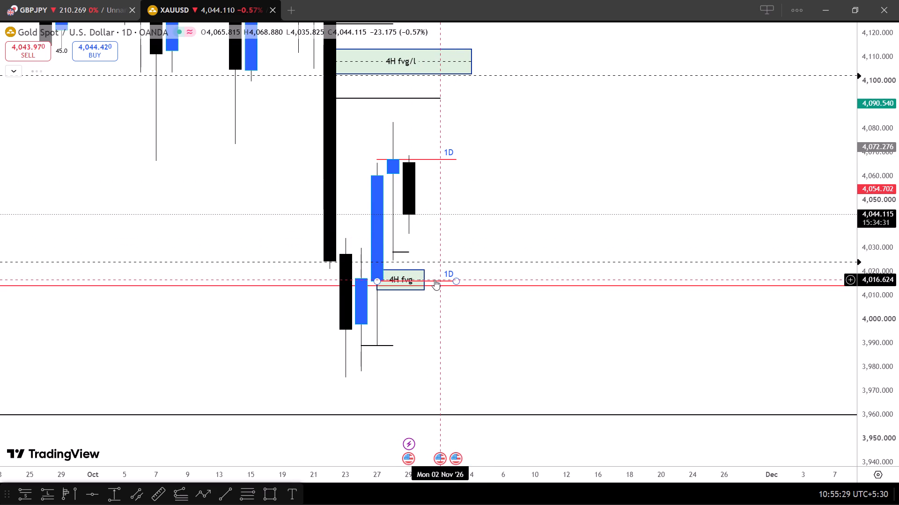
Move the red 1D line from the lower 4H fvg box to the body bottom of the 28 October candle, about 4,061.
{"action": "left_click_drag", "start_coordinate": [435, 280], "coordinate": [447, 173]}
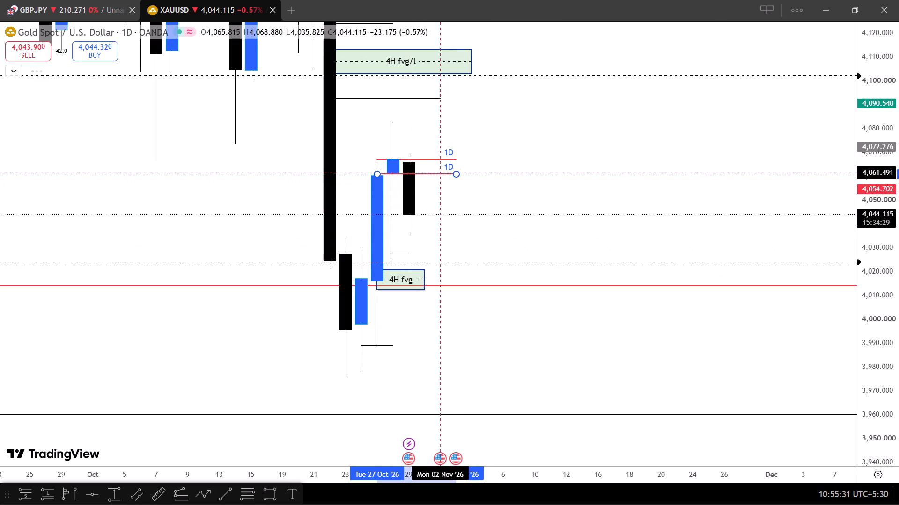
{"action": "left_click_drag", "start_coordinate": [447, 173], "coordinate": [448, 173]}
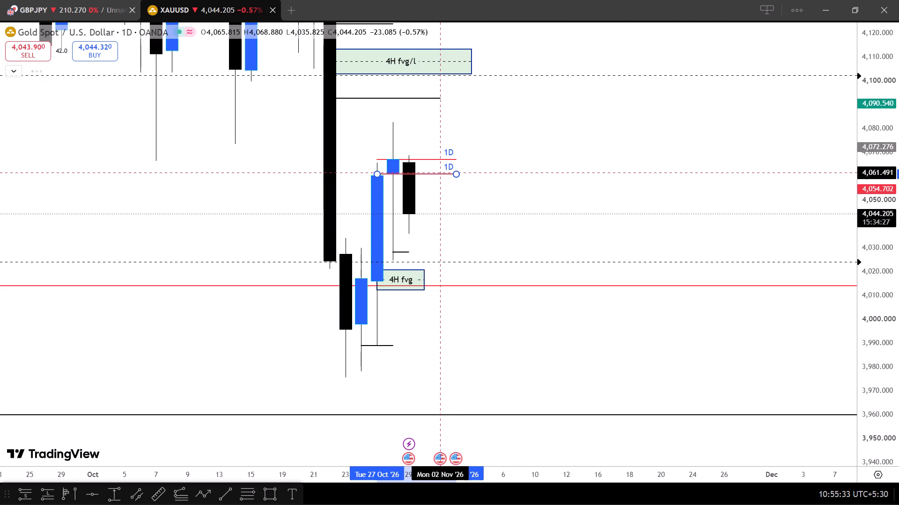
{"action": "left_click_drag", "start_coordinate": [448, 173], "coordinate": [448, 172]}
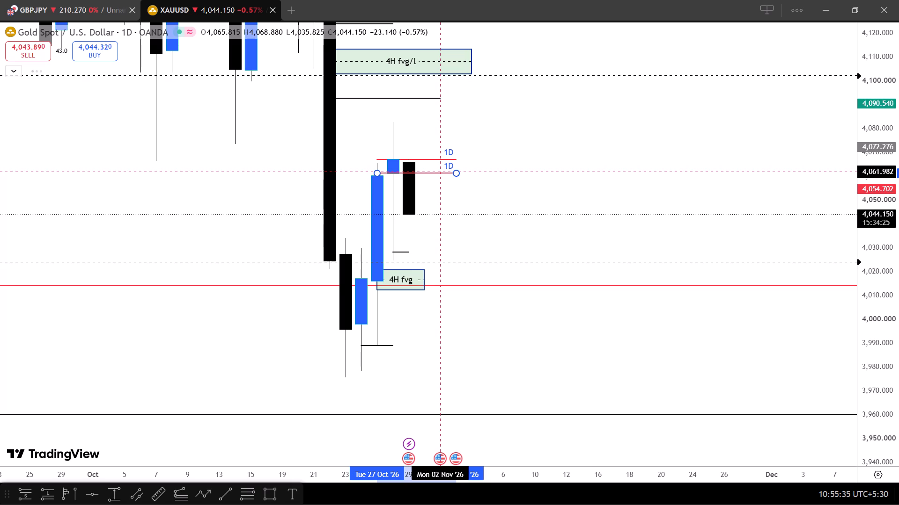
{"action": "left_click_drag", "start_coordinate": [448, 172], "coordinate": [448, 172]}
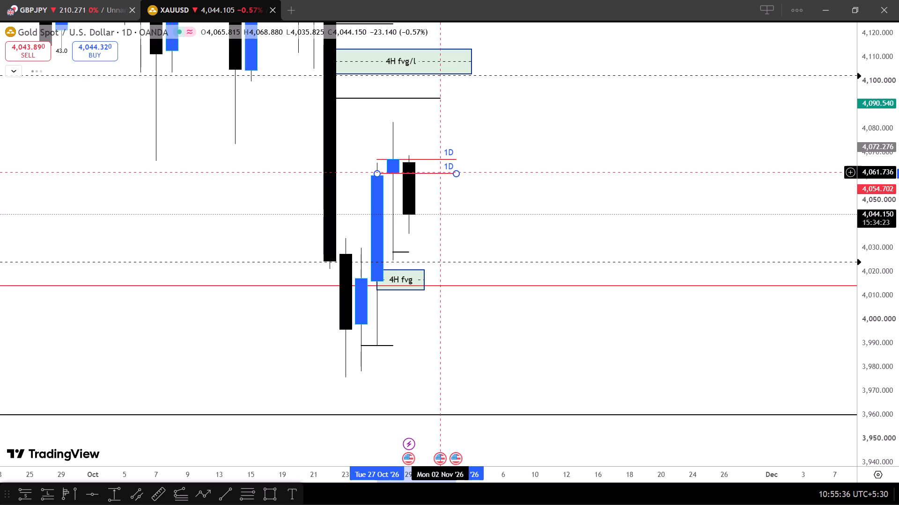
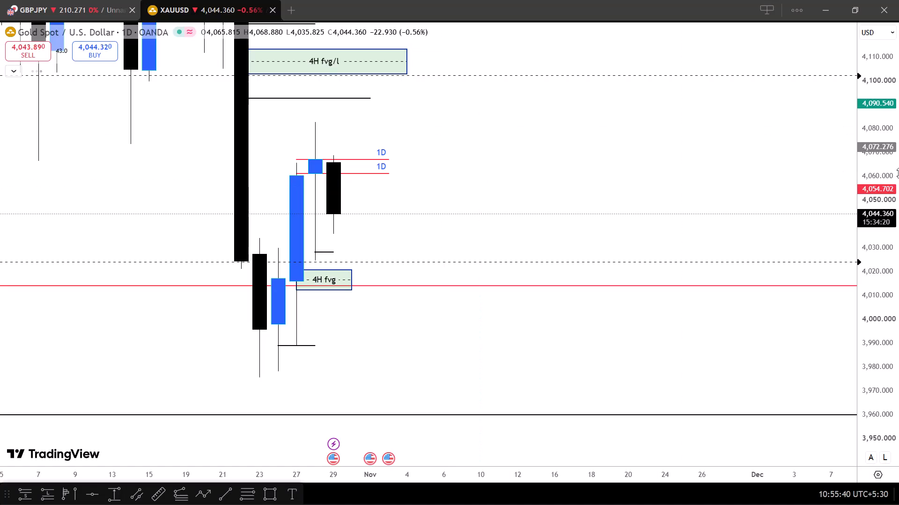
Examine the two red 1D lines against the 28 October candle body and the surrounding daily levels.
{"action": "scroll", "coordinate": [880, 194], "scroll_direction": "up", "scroll_amount": 3}
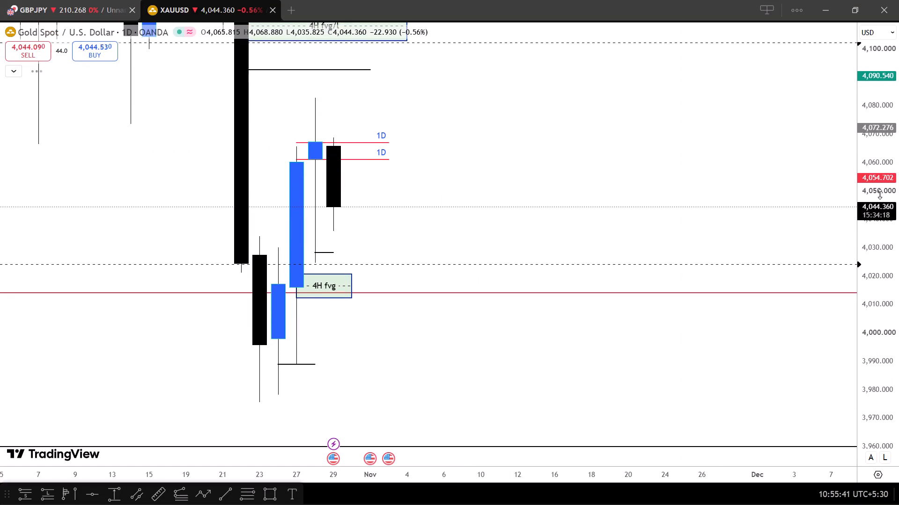
{"action": "scroll", "coordinate": [880, 194], "scroll_direction": "up", "scroll_amount": 2}
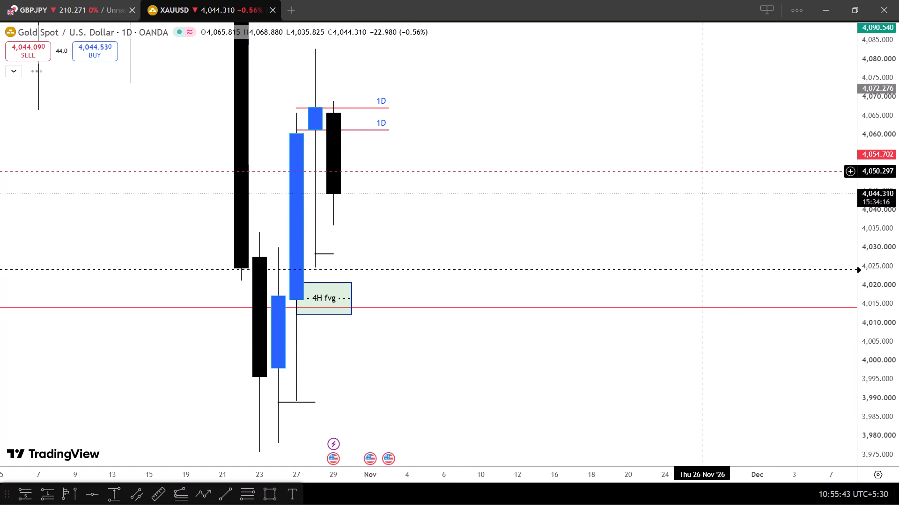
{"action": "left_click", "coordinate": [349, 109]}
{"action": "left_click", "coordinate": [349, 109]}
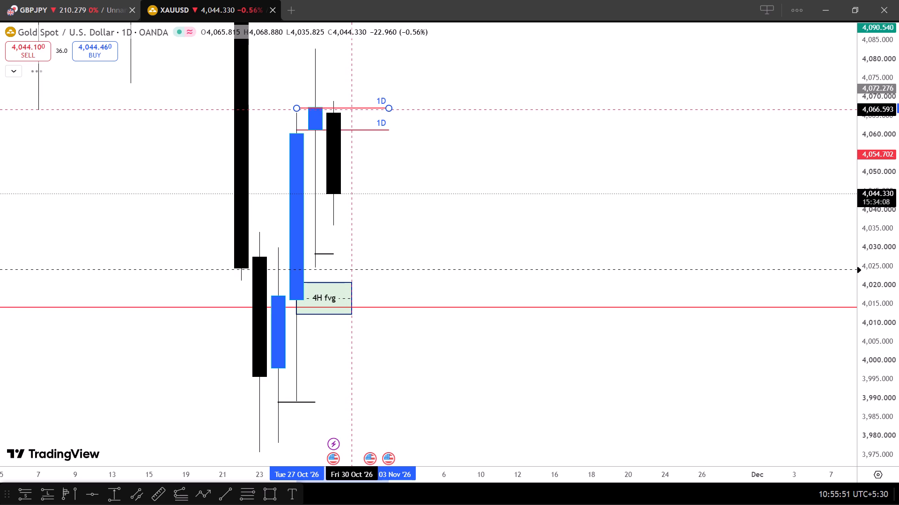
{"action": "left_click", "coordinate": [470, 175]}
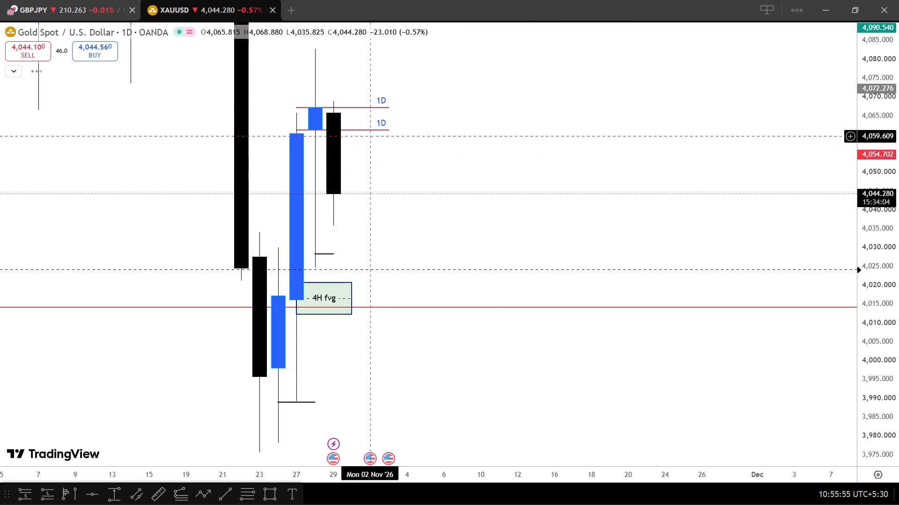
{"action": "left_click", "coordinate": [395, 167]}
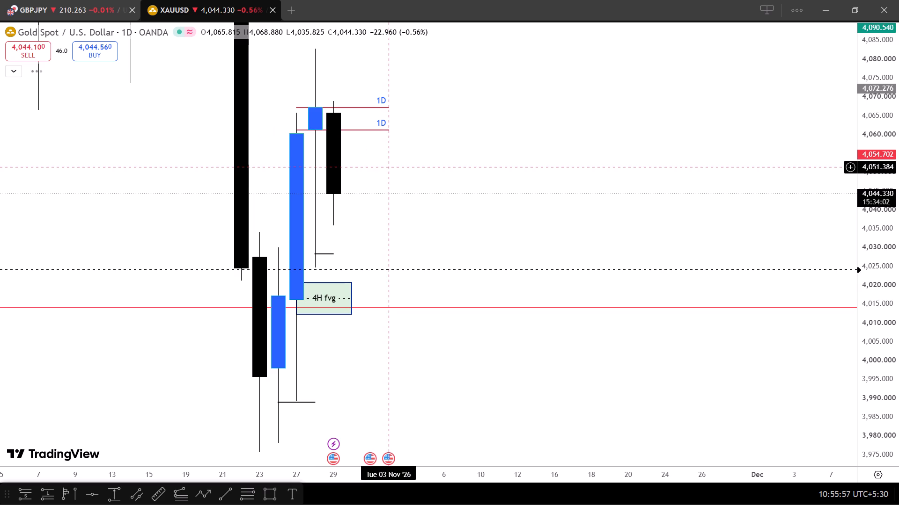
{"action": "scroll", "coordinate": [395, 167], "scroll_direction": "left", "scroll_amount": 1}
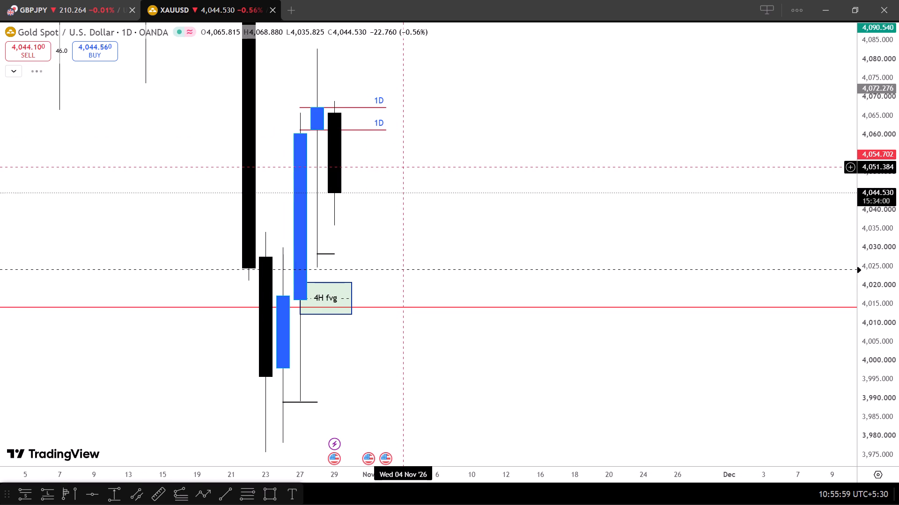
{"action": "scroll", "coordinate": [395, 167], "scroll_direction": "down", "scroll_amount": 1}
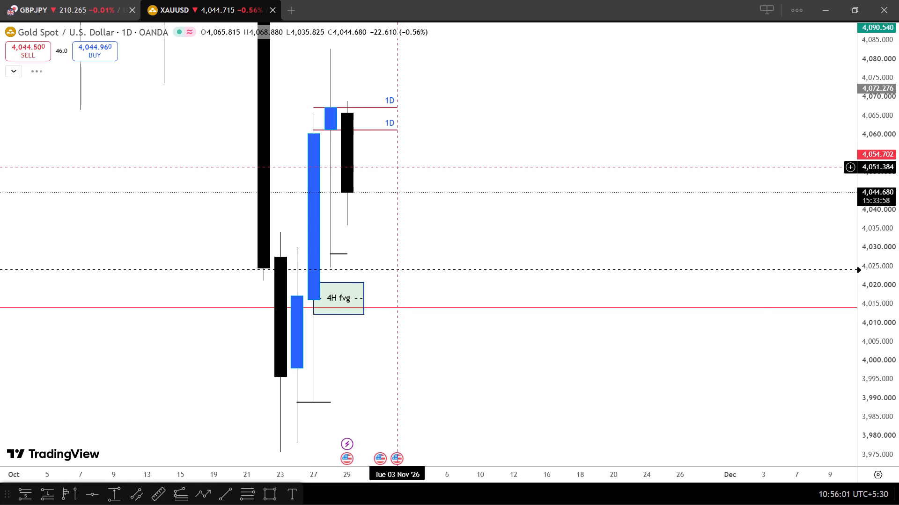
{"action": "scroll", "coordinate": [884, 218], "scroll_direction": "down", "scroll_amount": 4}
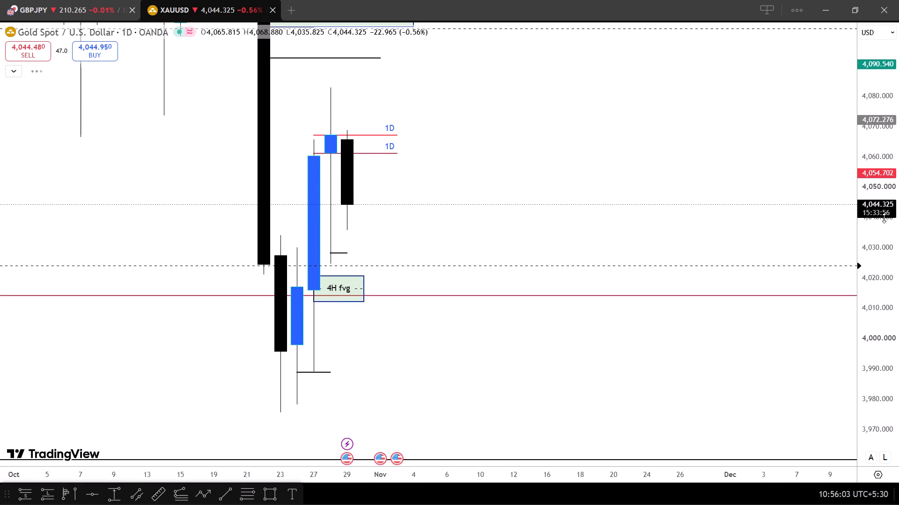
{"action": "scroll", "coordinate": [884, 218], "scroll_direction": "down", "scroll_amount": 7}
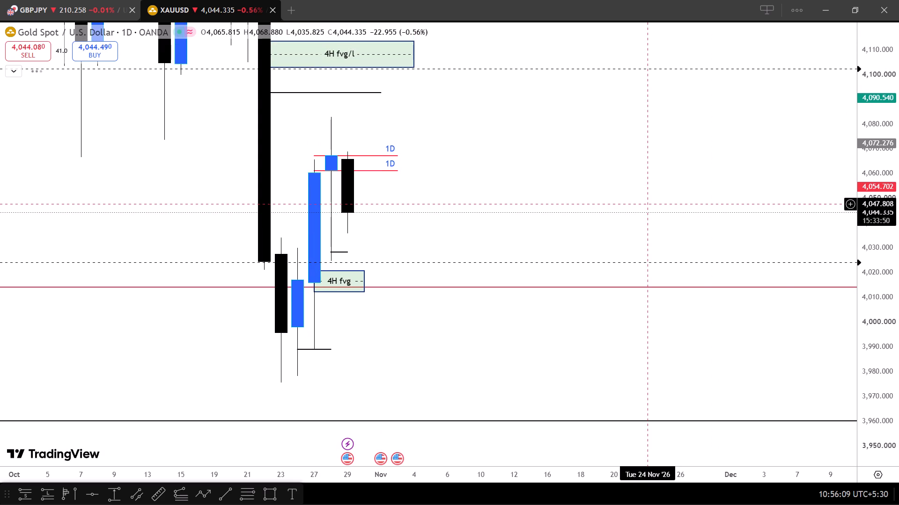
Switch the XAUUSD chart to the 1W timeframe.
{"action": "type", "text": "4h"}
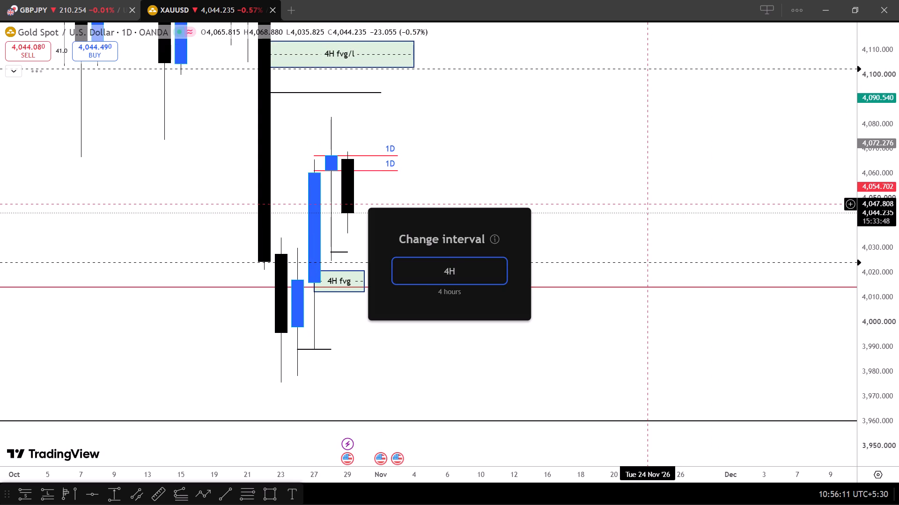
{"action": "double_click", "coordinate": [730, 119]}
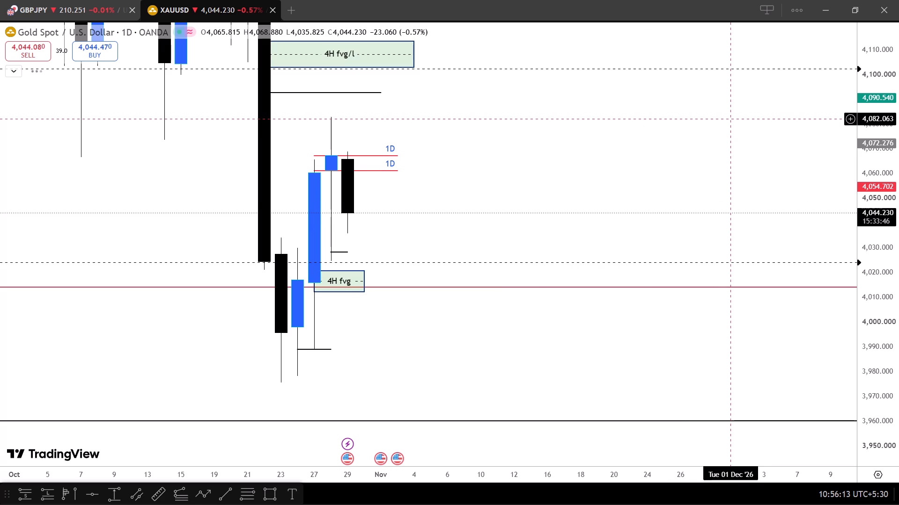
{"action": "scroll", "coordinate": [730, 119], "scroll_direction": "up", "scroll_amount": 2}
{"action": "scroll", "coordinate": [730, 119], "scroll_direction": "down", "scroll_amount": 3}
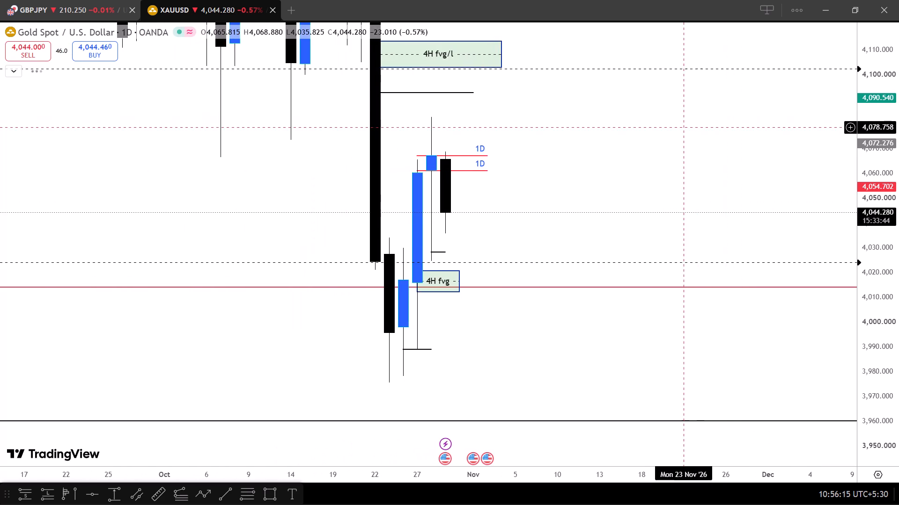
{"action": "left_click_drag", "start_coordinate": [691, 127], "coordinate": [651, 428]}
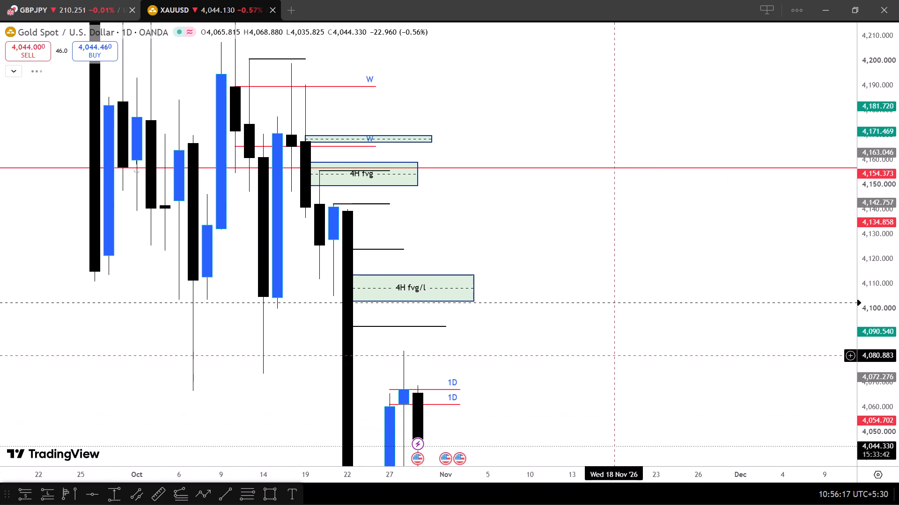
{"action": "type", "text": "1w"}
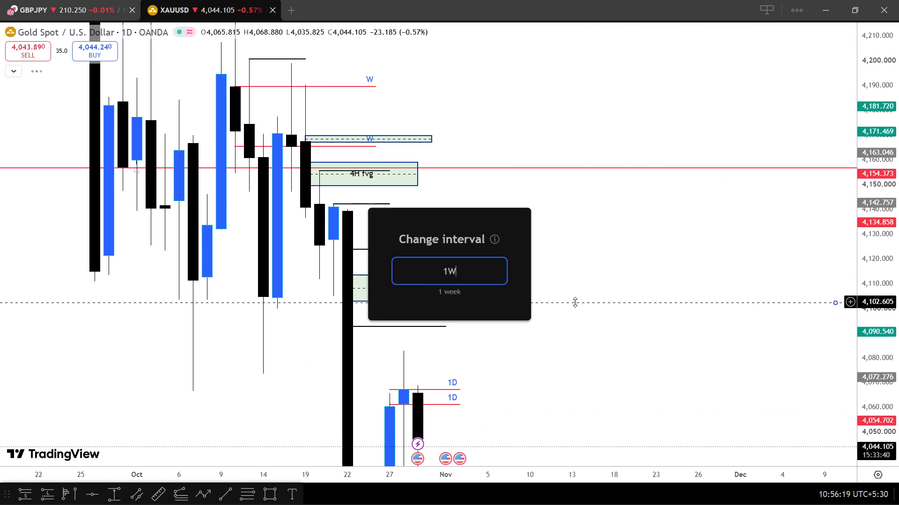
{"action": "key", "text": "Return"}
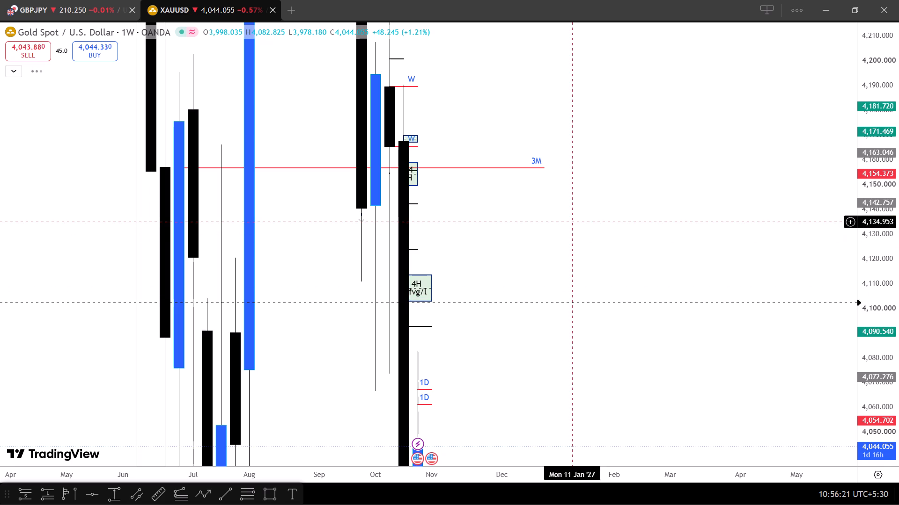
Move both red W lines off the 12 October weekly candle into empty chart space, at about 4,071 and about 4,104.
{"action": "left_click_drag", "start_coordinate": [566, 222], "coordinate": [567, 110]}
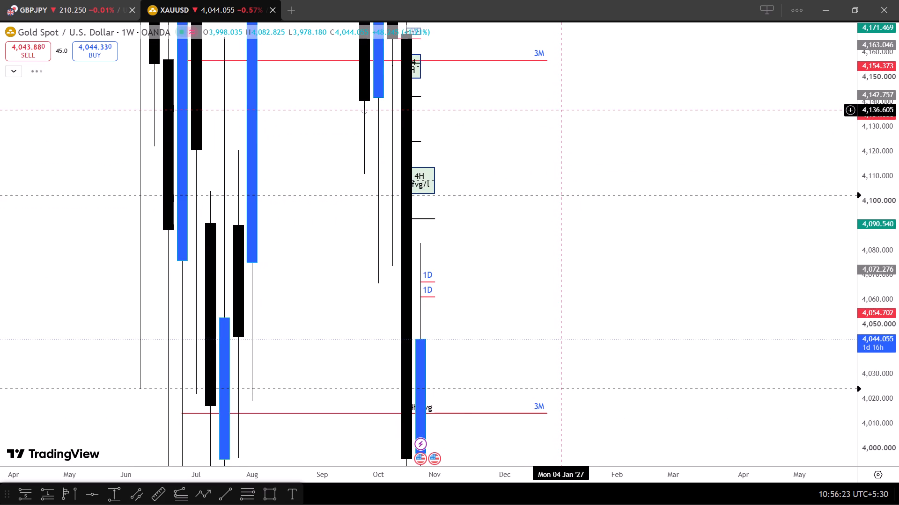
{"action": "left_click_drag", "start_coordinate": [457, 107], "coordinate": [435, 0]}
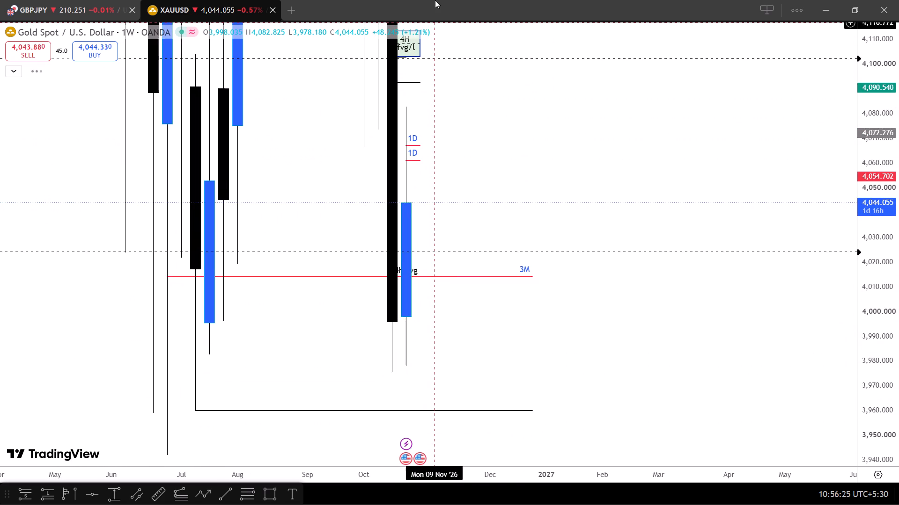
{"action": "left_click_drag", "start_coordinate": [465, 94], "coordinate": [447, 312]}
{"action": "left_click_drag", "start_coordinate": [518, 238], "coordinate": [492, 378]}
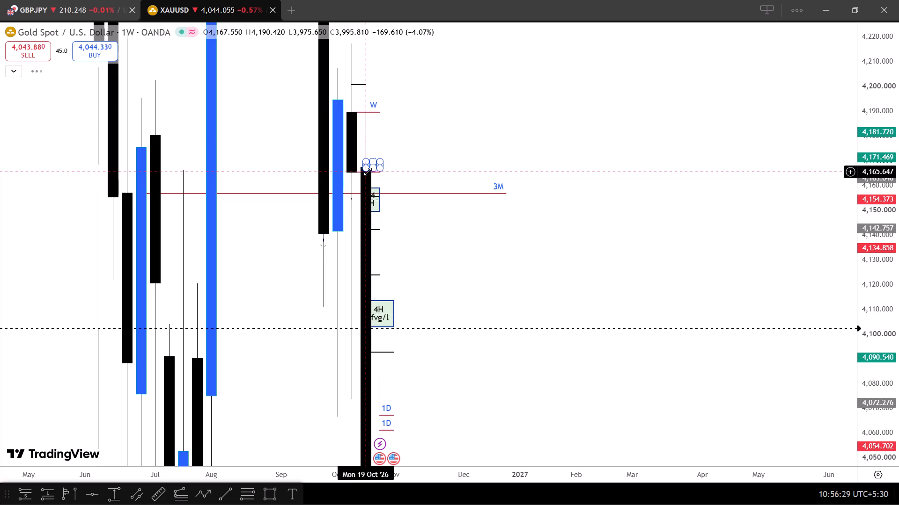
{"action": "left_click_drag", "start_coordinate": [358, 171], "coordinate": [526, 399]}
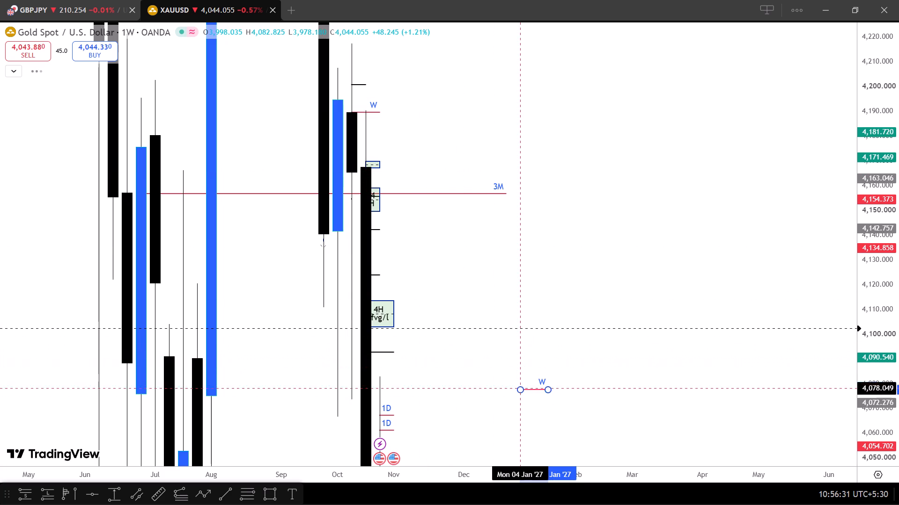
{"action": "left_click_drag", "start_coordinate": [526, 399], "coordinate": [525, 404]}
{"action": "left_click_drag", "start_coordinate": [360, 112], "coordinate": [497, 323]}
Move the upper red W line to the body top of the 19 October weekly candle, about 4,167, starting at 19 October.
{"action": "left_click_drag", "start_coordinate": [442, 276], "coordinate": [481, 57]}
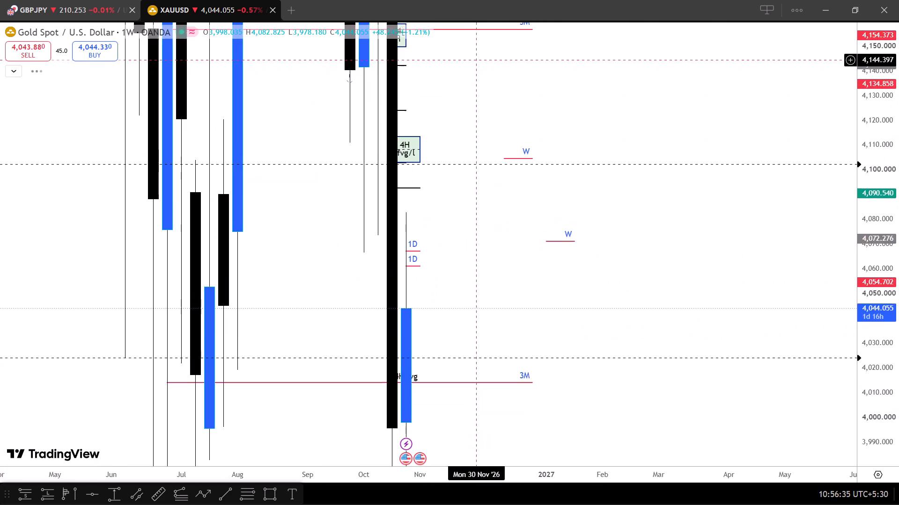
{"action": "left_click_drag", "start_coordinate": [481, 57], "coordinate": [475, 190]}
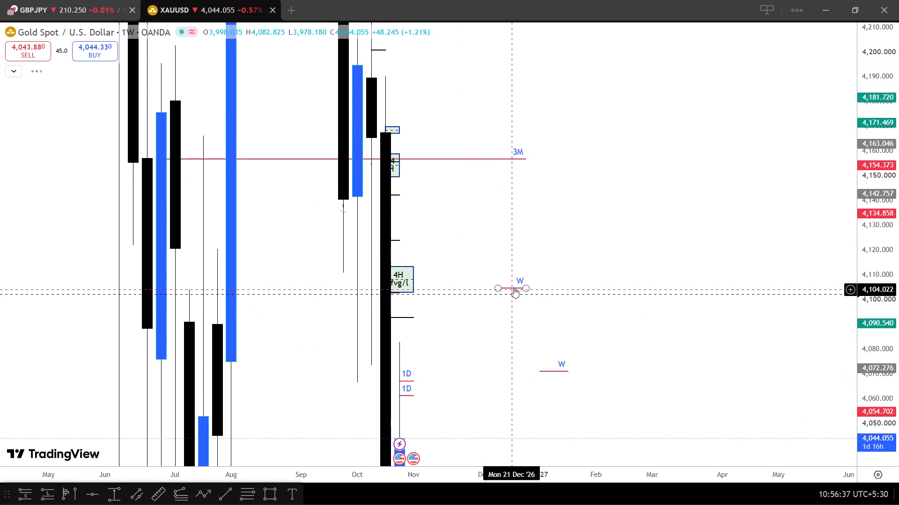
{"action": "left_click_drag", "start_coordinate": [514, 286], "coordinate": [422, 110]}
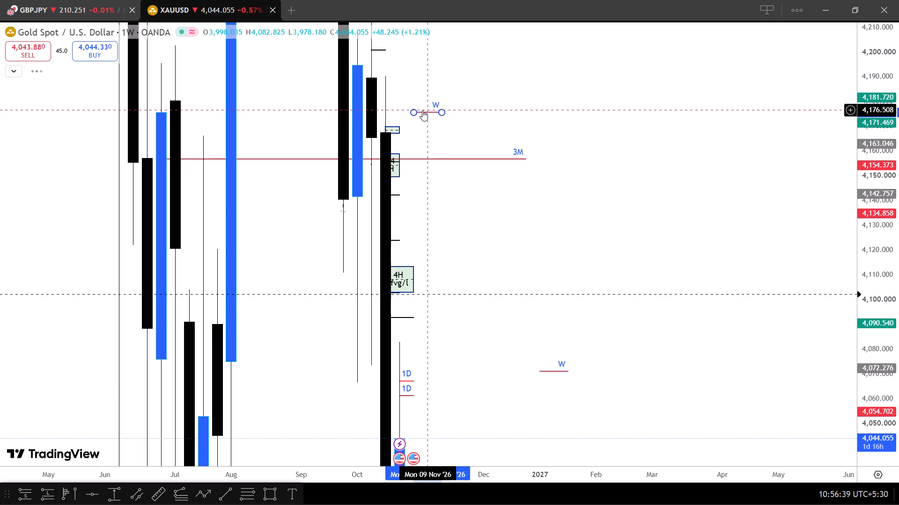
{"action": "scroll", "coordinate": [422, 110], "scroll_direction": "up", "scroll_amount": 5}
{"action": "scroll", "coordinate": [422, 110], "scroll_direction": "right", "scroll_amount": 1}
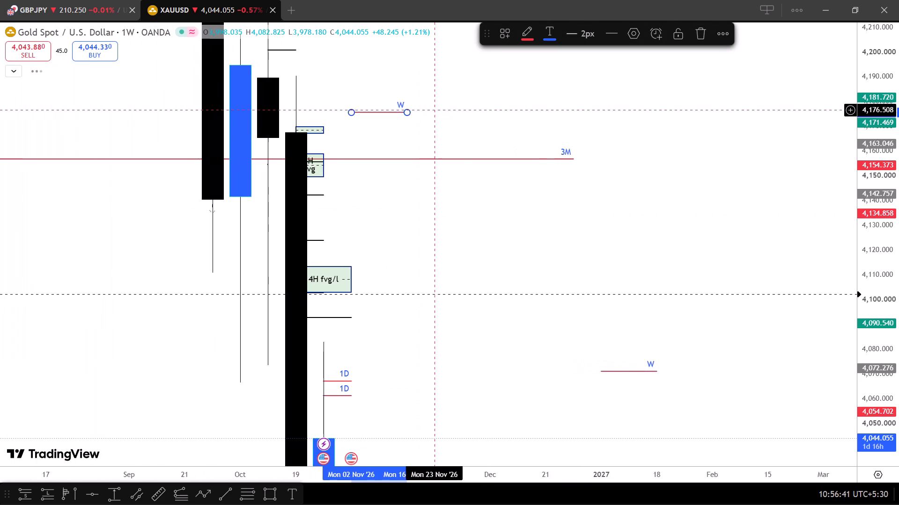
{"action": "left_click_drag", "start_coordinate": [386, 112], "coordinate": [362, 123]}
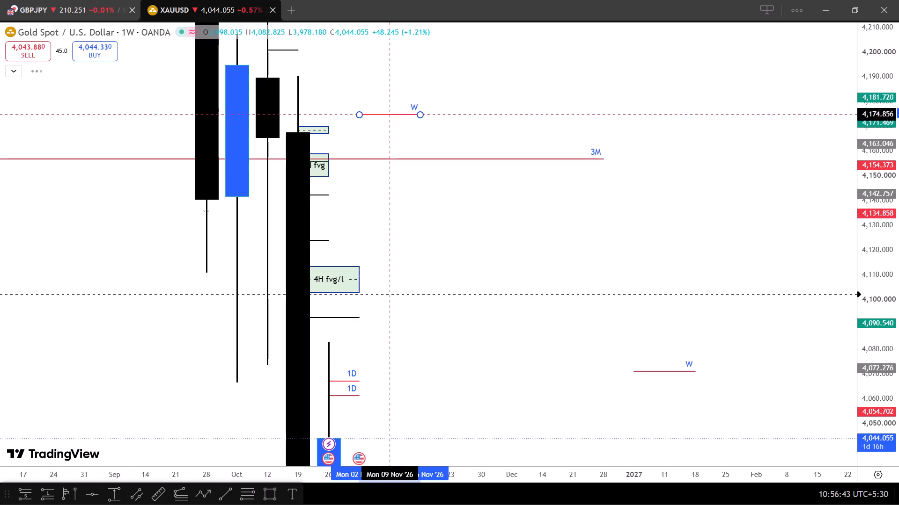
{"action": "left_click_drag", "start_coordinate": [362, 123], "coordinate": [332, 133]}
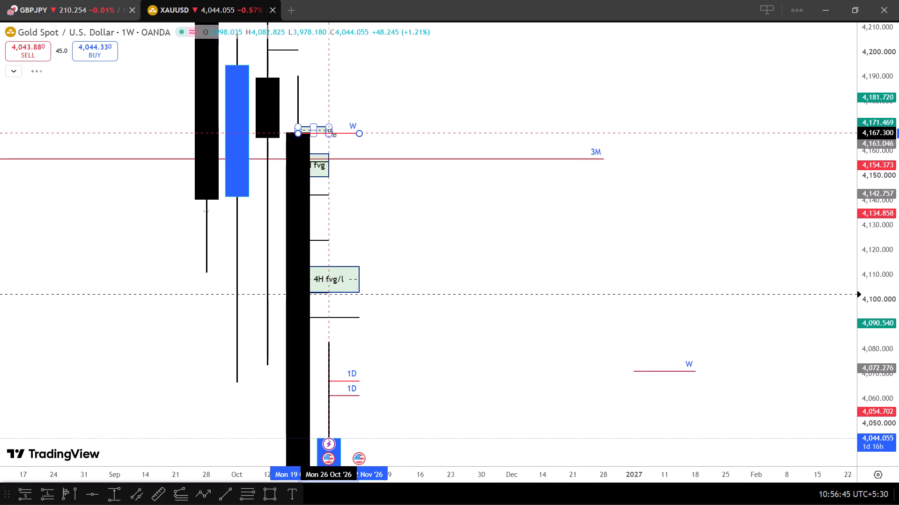
{"action": "left_click_drag", "start_coordinate": [332, 133], "coordinate": [332, 132]}
{"action": "left_click", "coordinate": [332, 132]}
{"action": "left_click", "coordinate": [359, 102]}
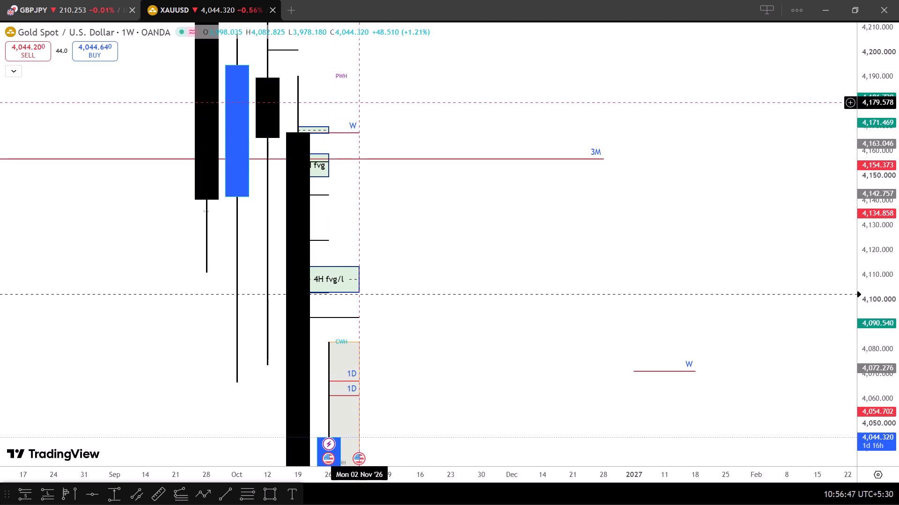
{"action": "left_click", "coordinate": [345, 134]}
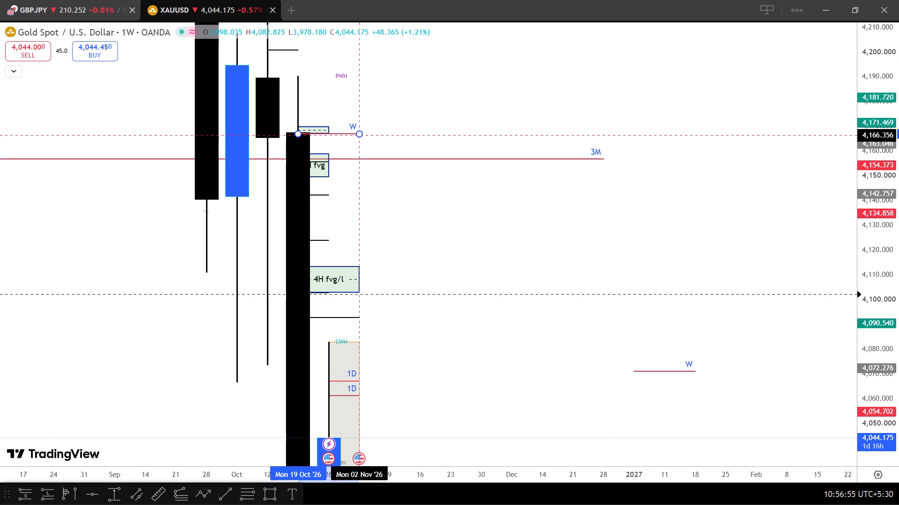
{"action": "left_click", "coordinate": [411, 131]}
Move the other red W line to the body bottom of the 19 October weekly candle, about 3,996, starting at 19 October.
{"action": "left_click_drag", "start_coordinate": [395, 250], "coordinate": [456, 20]}
{"action": "left_click_drag", "start_coordinate": [520, 192], "coordinate": [501, 92]}
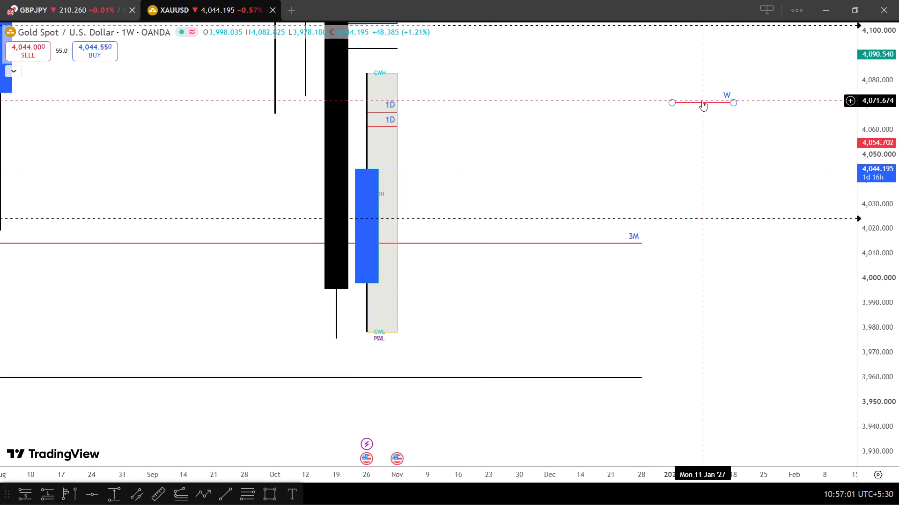
{"action": "left_click_drag", "start_coordinate": [701, 101], "coordinate": [369, 284]}
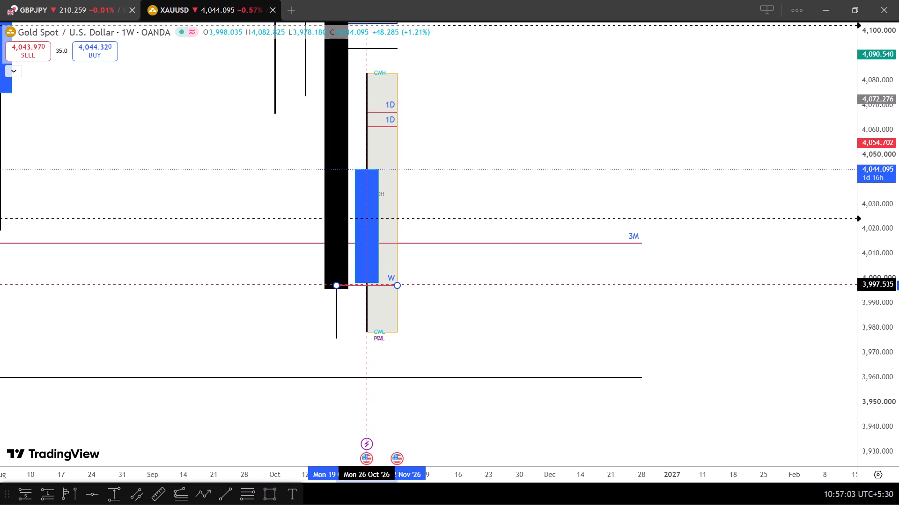
{"action": "left_click_drag", "start_coordinate": [369, 284], "coordinate": [369, 288]}
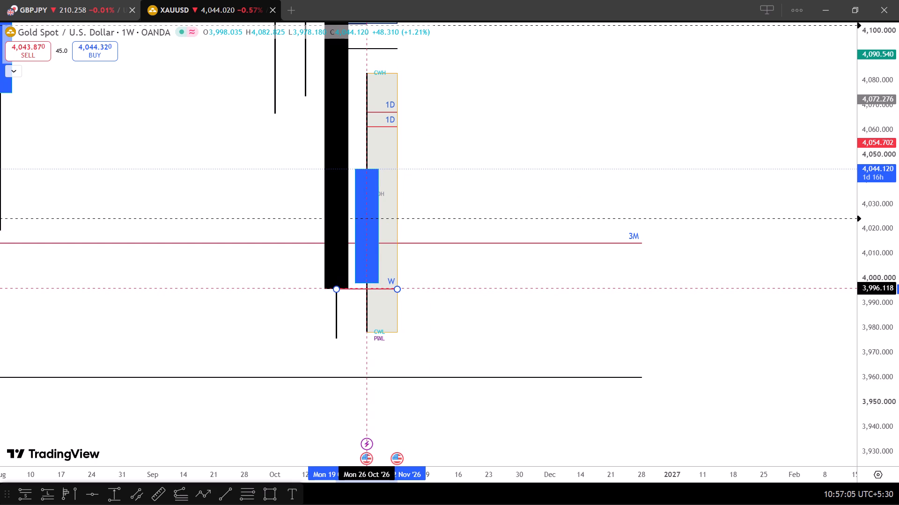
{"action": "left_click_drag", "start_coordinate": [369, 288], "coordinate": [370, 288]}
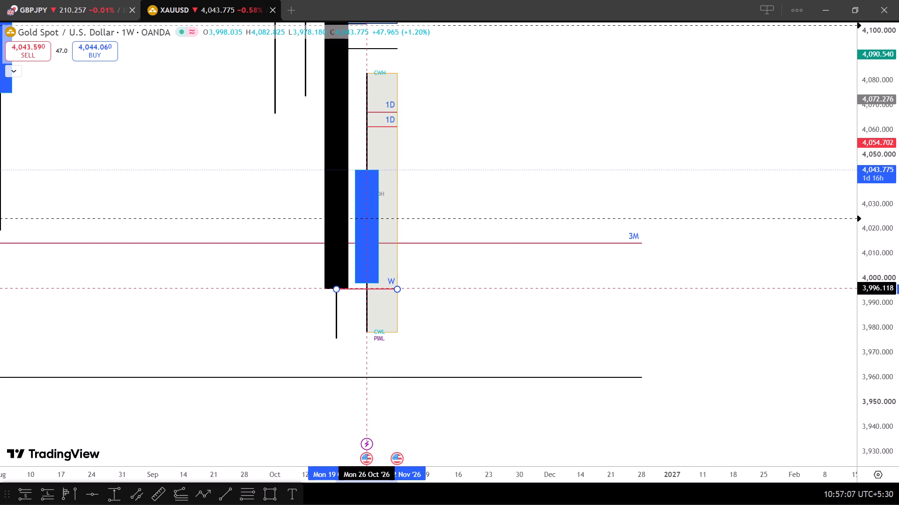
{"action": "left_click_drag", "start_coordinate": [370, 288], "coordinate": [370, 287]}
{"action": "left_click", "coordinate": [447, 303]}
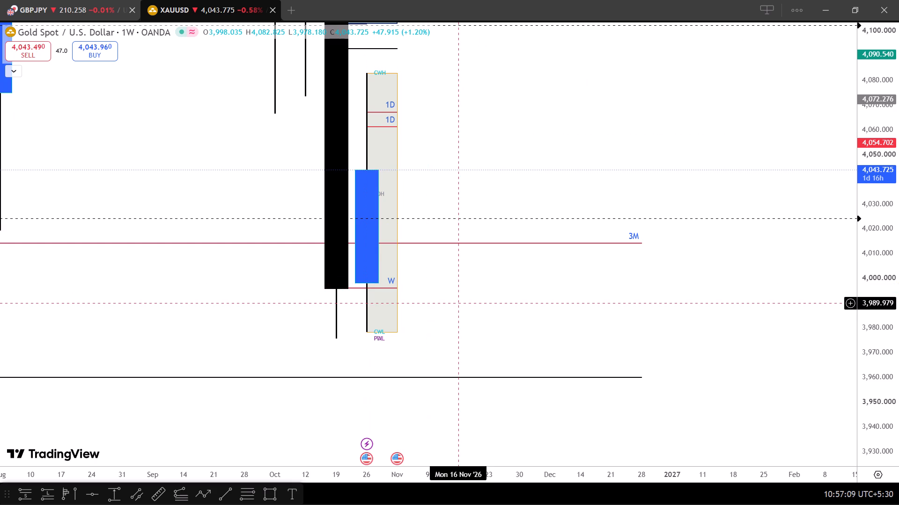
Switch the XAUUSD chart to the 4h timeframe and bring the latest candles into view.
{"action": "left_click_drag", "start_coordinate": [508, 93], "coordinate": [507, 147]}
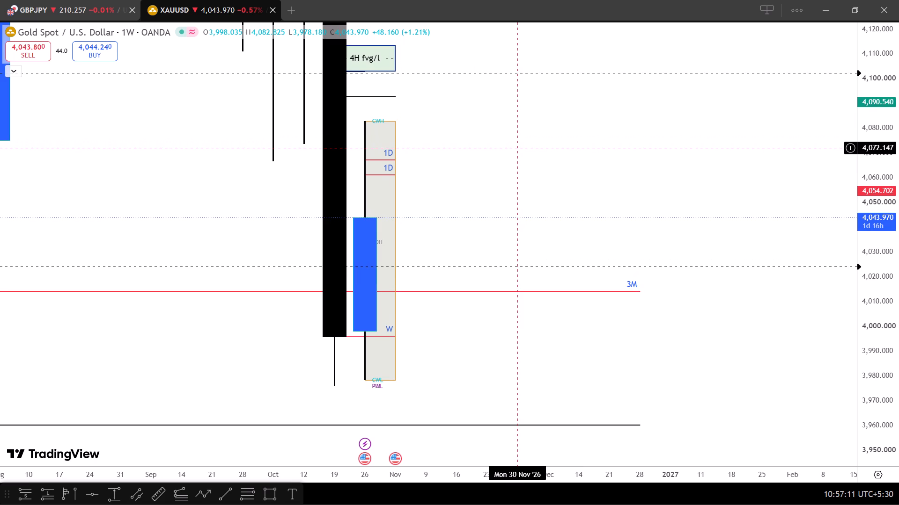
{"action": "type", "text": "4h"}
{"action": "key", "text": "Return"}
{"action": "scroll", "coordinate": [489, 223], "scroll_direction": "down", "scroll_amount": 3}
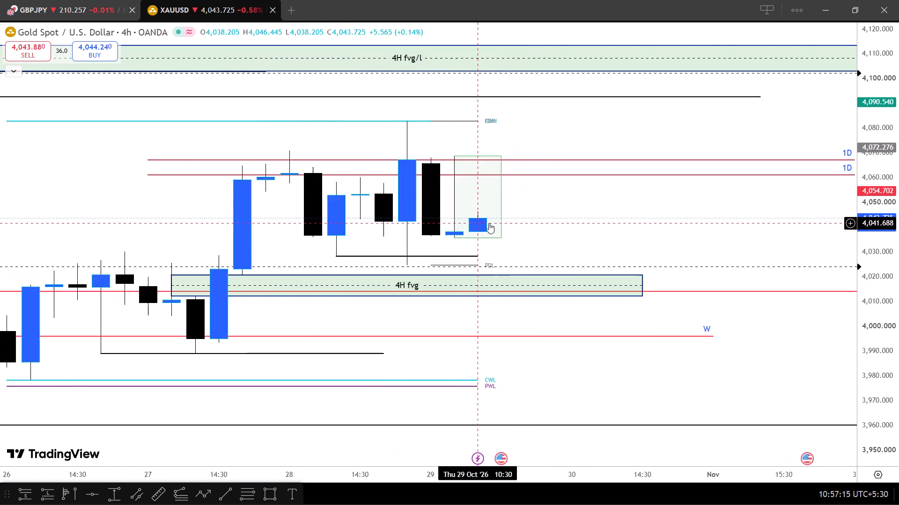
{"action": "scroll", "coordinate": [489, 223], "scroll_direction": "left", "scroll_amount": 4}
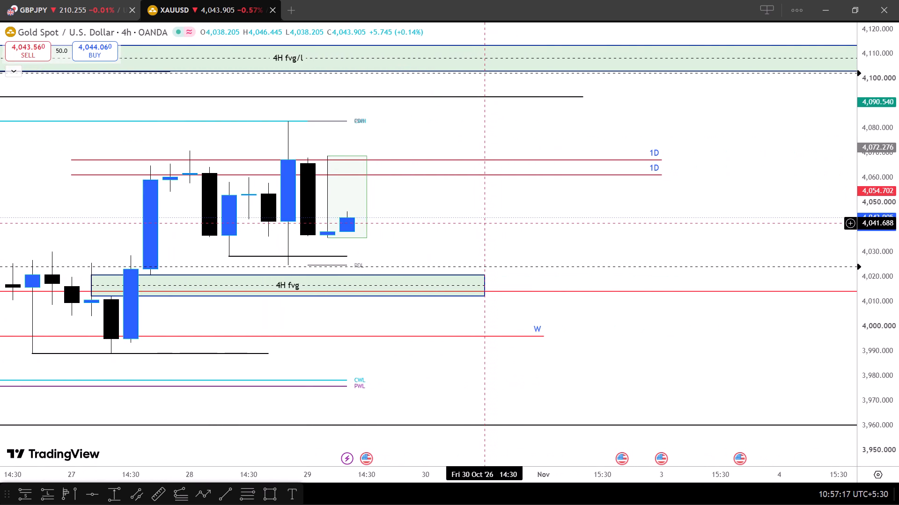
Extend the lower 4H fvg box, around 4,016, forward in time to 3 November, in line with the ends of the 1D lines.
{"action": "scroll", "coordinate": [489, 223], "scroll_direction": "left", "scroll_amount": 1}
{"action": "left_click_drag", "start_coordinate": [489, 223], "coordinate": [491, 207]}
{"action": "scroll", "coordinate": [491, 207], "scroll_direction": "left", "scroll_amount": 1}
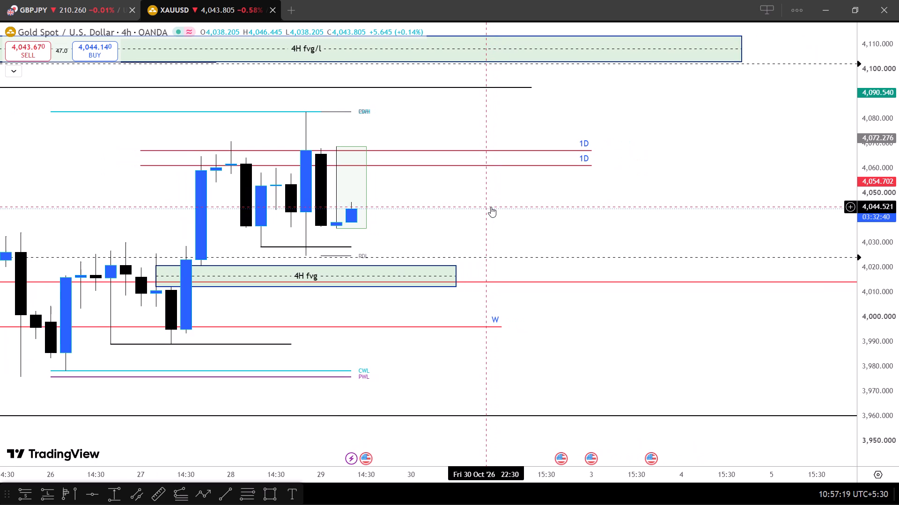
{"action": "scroll", "coordinate": [551, 190], "scroll_direction": "down", "scroll_amount": 2}
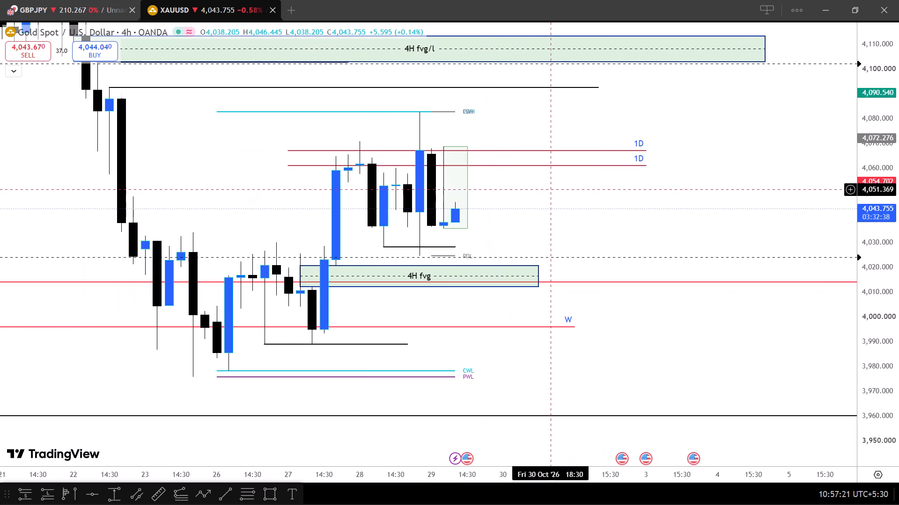
{"action": "left_click_drag", "start_coordinate": [605, 217], "coordinate": [599, 239]}
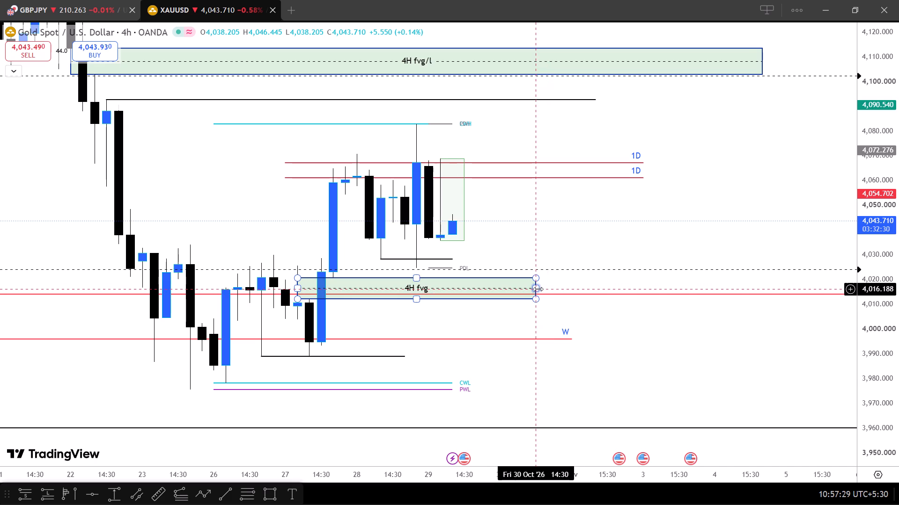
{"action": "left_click_drag", "start_coordinate": [538, 289], "coordinate": [644, 294]}
{"action": "left_click", "coordinate": [606, 234]}
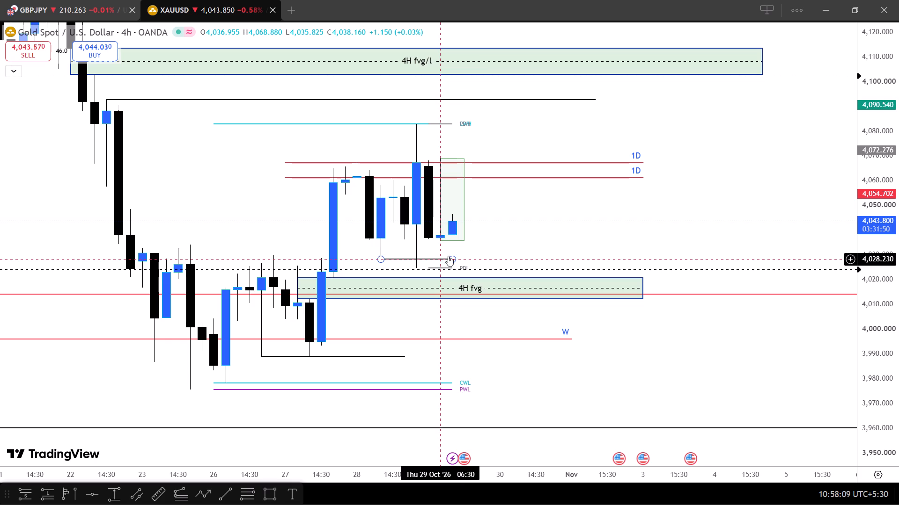
Move the short black line under the 28–29 October candles into empty chart space at about 4,078, spanning 30 October to 2 November.
{"action": "scroll", "coordinate": [511, 244], "scroll_direction": "up", "scroll_amount": 2}
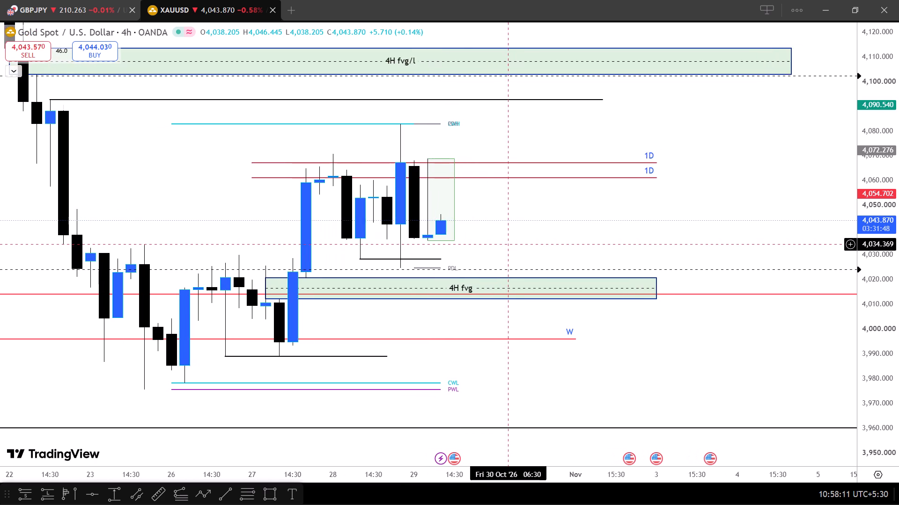
{"action": "scroll", "coordinate": [511, 244], "scroll_direction": "up", "scroll_amount": 1}
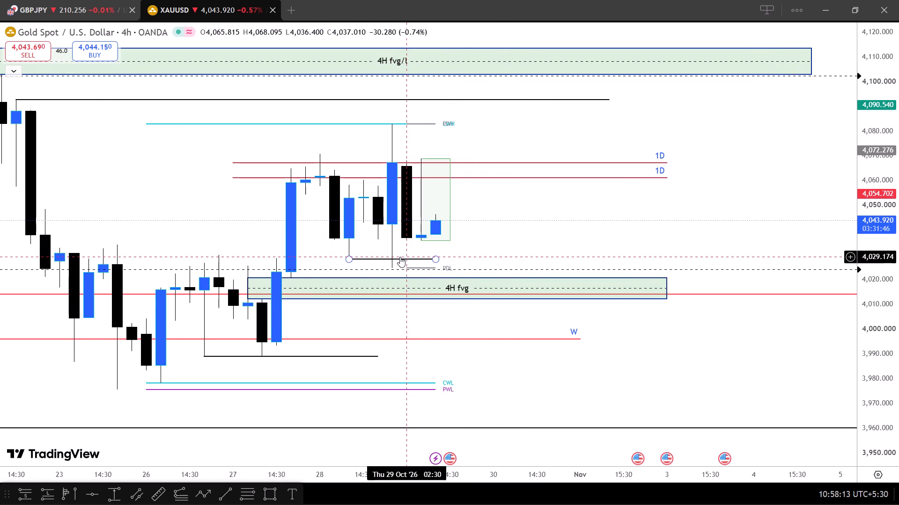
{"action": "left_click_drag", "start_coordinate": [400, 257], "coordinate": [494, 154]}
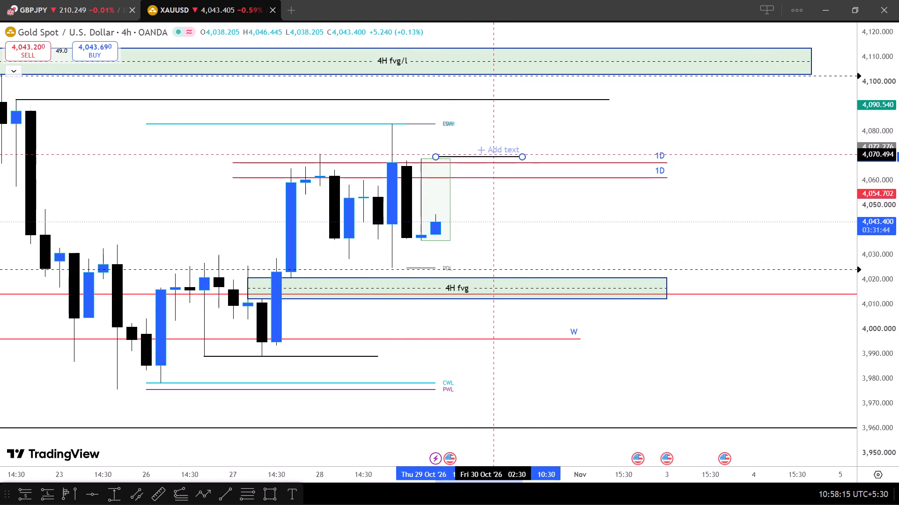
{"action": "left_click_drag", "start_coordinate": [494, 154], "coordinate": [478, 242]}
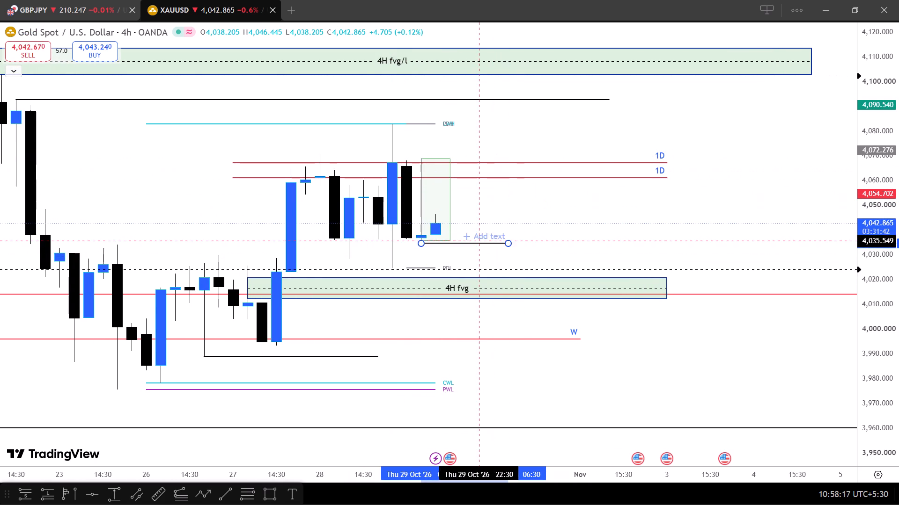
{"action": "left_click_drag", "start_coordinate": [478, 242], "coordinate": [452, 265]}
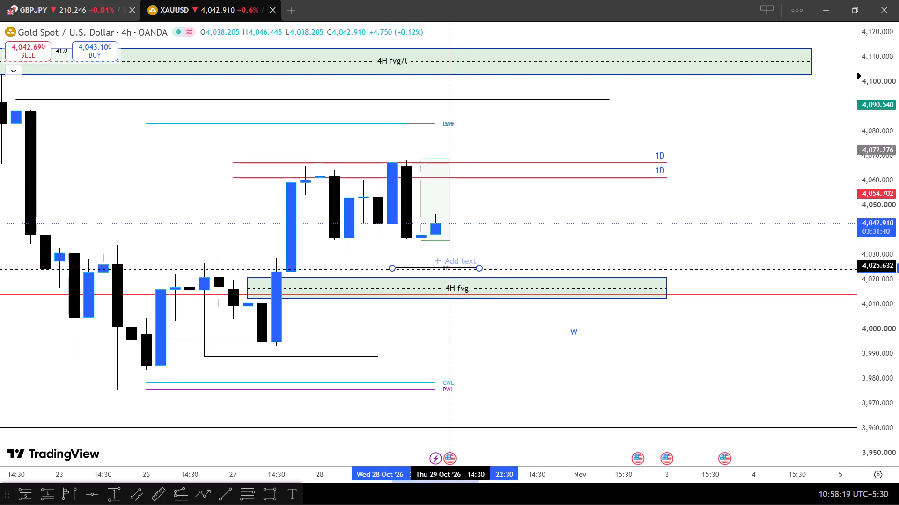
{"action": "left_click_drag", "start_coordinate": [452, 265], "coordinate": [511, 139]}
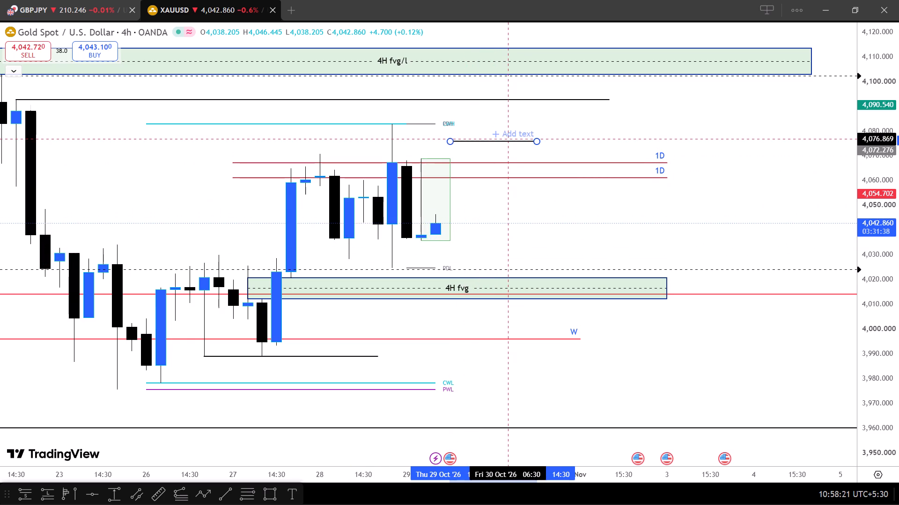
{"action": "left_click_drag", "start_coordinate": [511, 139], "coordinate": [604, 131]}
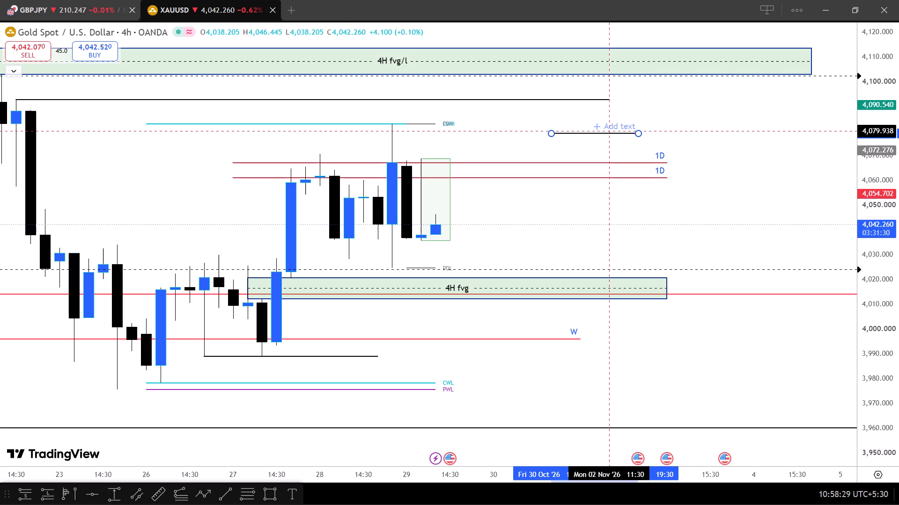
{"action": "left_click_drag", "start_coordinate": [604, 131], "coordinate": [593, 133]}
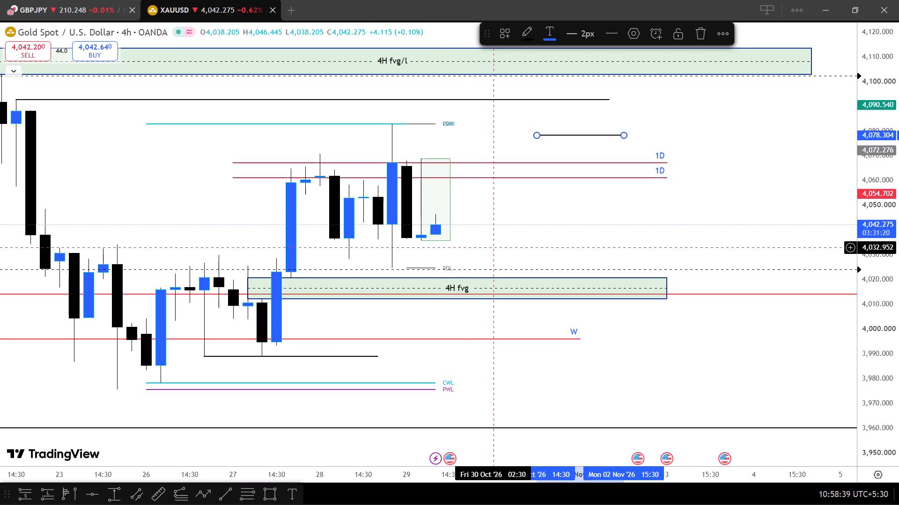
Check the latest XAUUSD candles against the marked levels on the 1D timeframe, and return the chart to 4h.
{"action": "scroll", "coordinate": [494, 247], "scroll_direction": "left", "scroll_amount": 1}
{"action": "left_click_drag", "start_coordinate": [494, 247], "coordinate": [500, 230]}
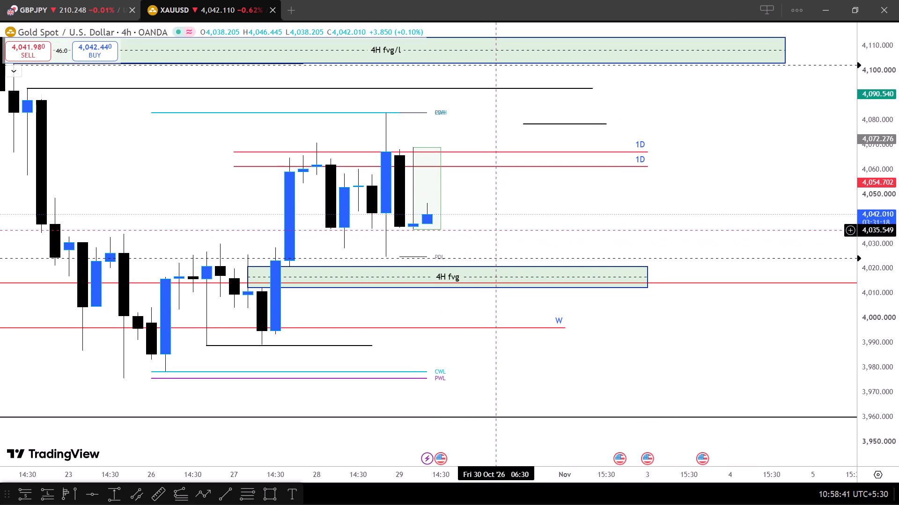
{"action": "left_click_drag", "start_coordinate": [500, 230], "coordinate": [499, 249]}
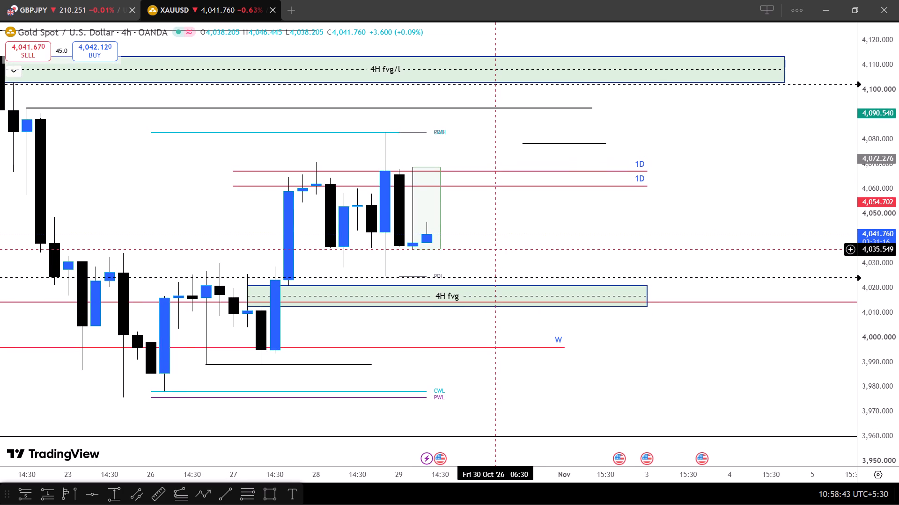
{"action": "left_click_drag", "start_coordinate": [499, 249], "coordinate": [499, 257]}
{"action": "scroll", "coordinate": [499, 257], "scroll_direction": "down", "scroll_amount": 1}
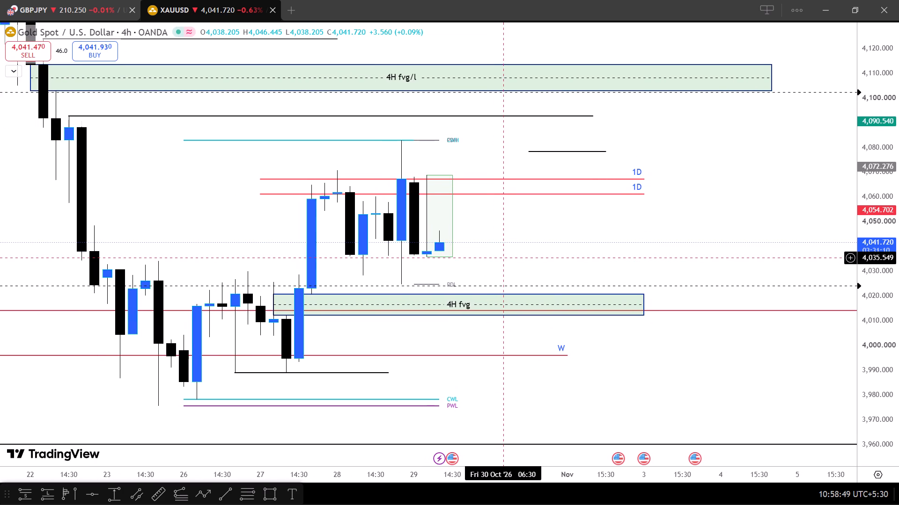
{"action": "scroll", "coordinate": [499, 257], "scroll_direction": "down", "scroll_amount": 1}
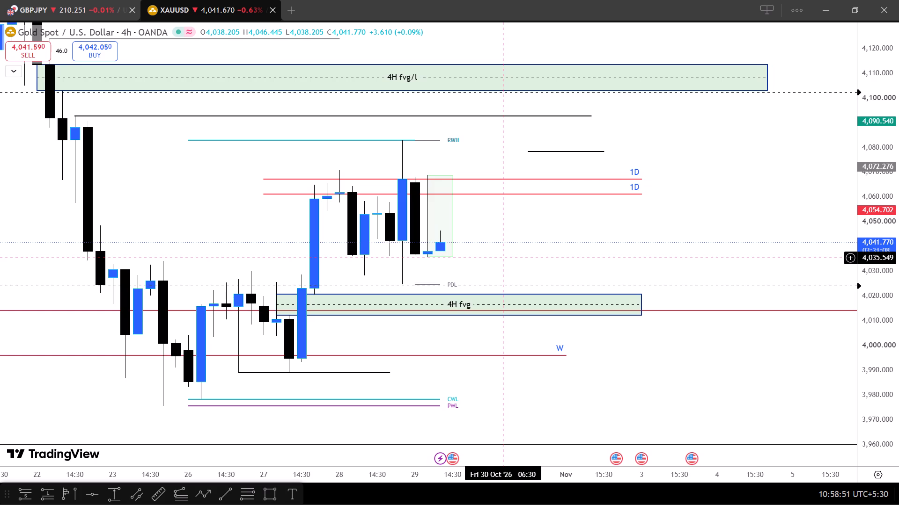
{"action": "type", "text": "1d"}
{"action": "key", "text": "Return"}
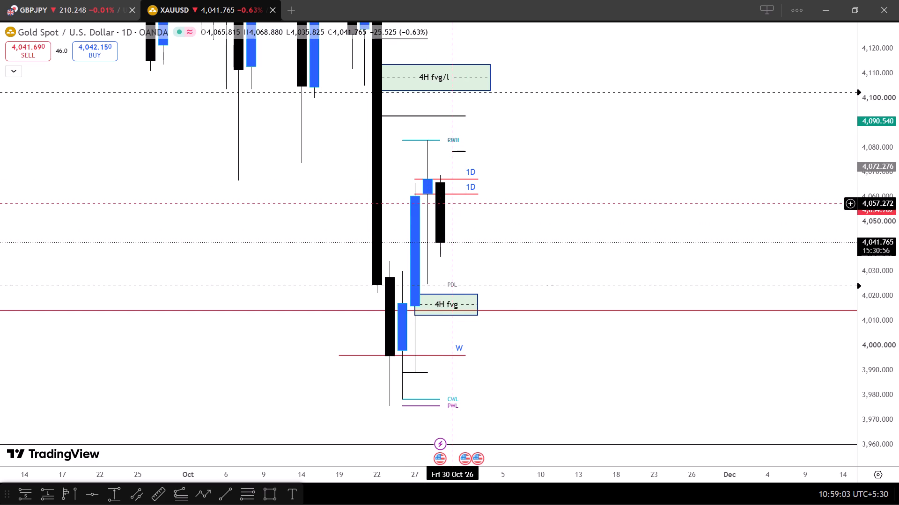
{"action": "type", "text": "4h"}
{"action": "key", "text": "Return"}
Examine the latest 4h candles of 28 and 29 October in relation to the 1D lines and the lower 4H fvg box.
{"action": "scroll", "coordinate": [452, 204], "scroll_direction": "down", "scroll_amount": 1}
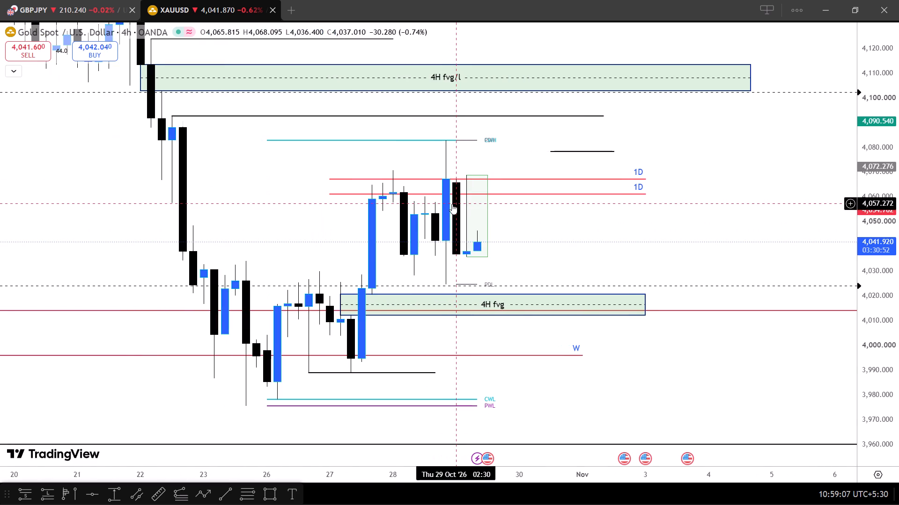
{"action": "left_click_drag", "start_coordinate": [538, 238], "coordinate": [568, 307]}
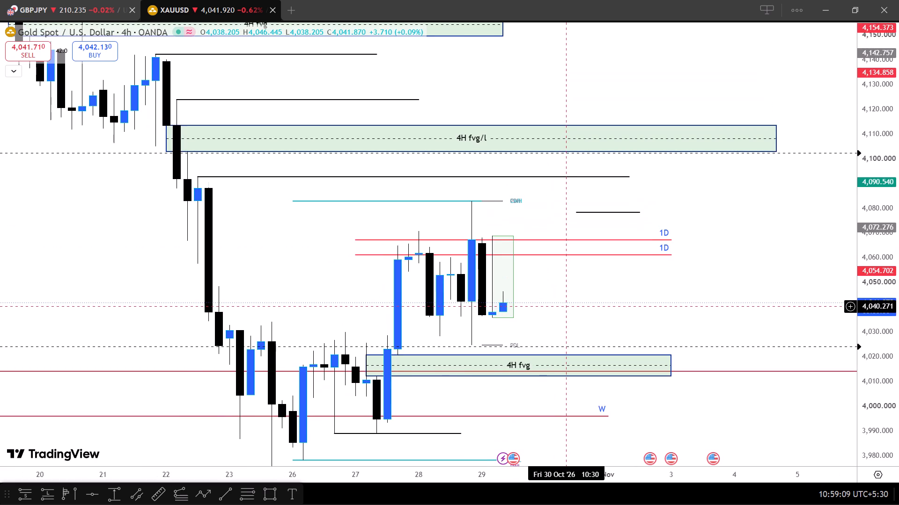
{"action": "left_click_drag", "start_coordinate": [568, 307], "coordinate": [545, 272]}
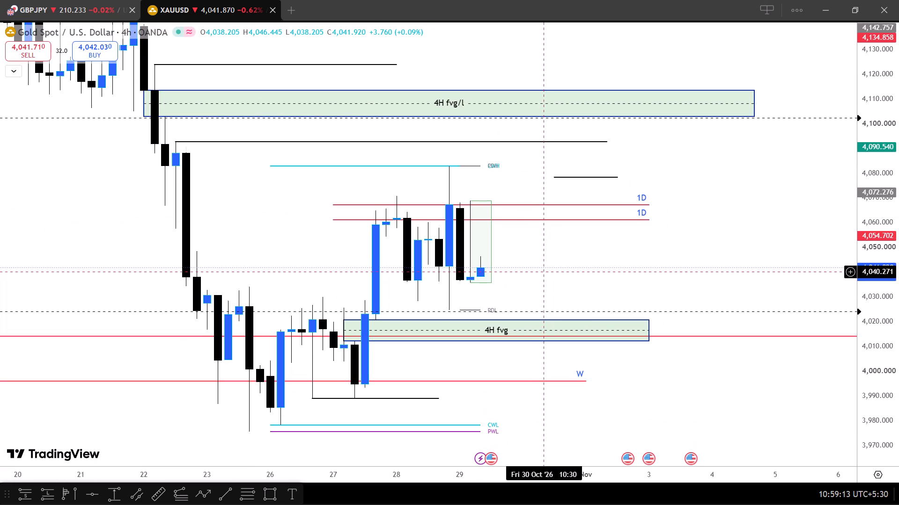
{"action": "left_click_drag", "start_coordinate": [545, 272], "coordinate": [532, 253]}
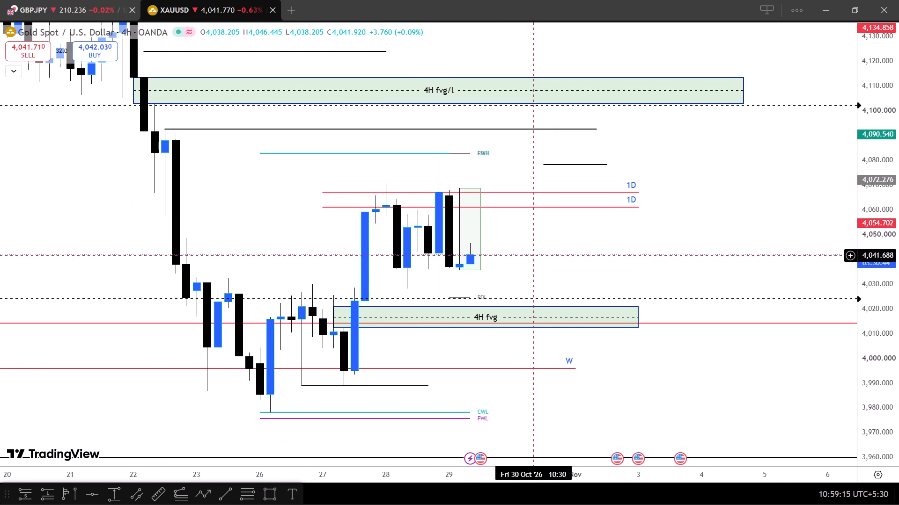
{"action": "left_click_drag", "start_coordinate": [532, 253], "coordinate": [520, 242]}
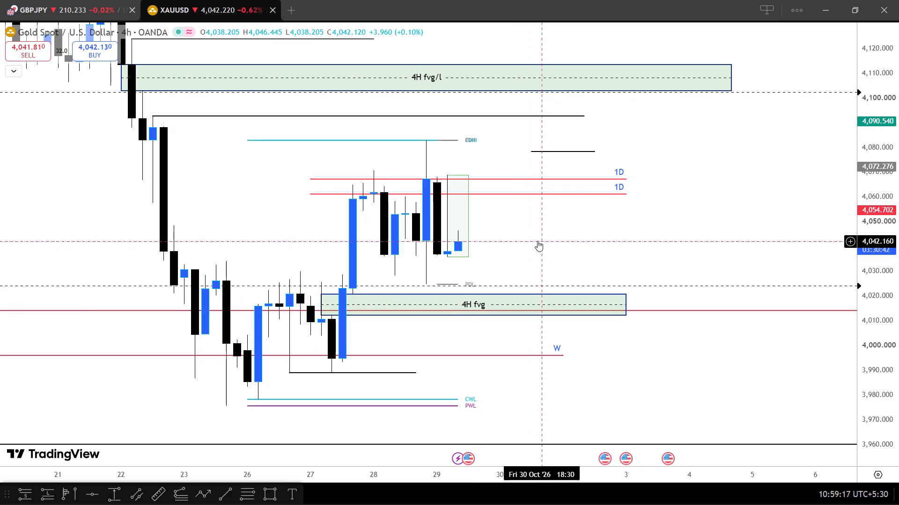
{"action": "left_click_drag", "start_coordinate": [538, 241], "coordinate": [555, 245]}
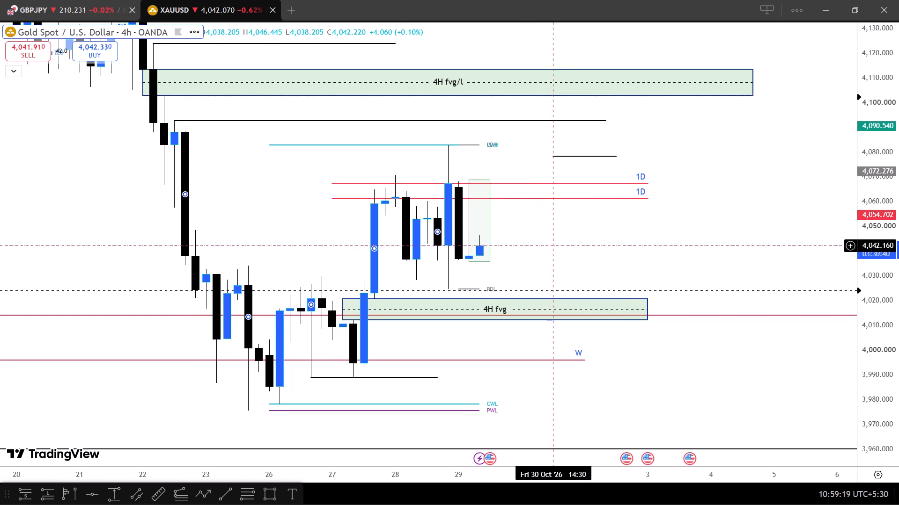
{"action": "left_click_drag", "start_coordinate": [555, 245], "coordinate": [542, 231]}
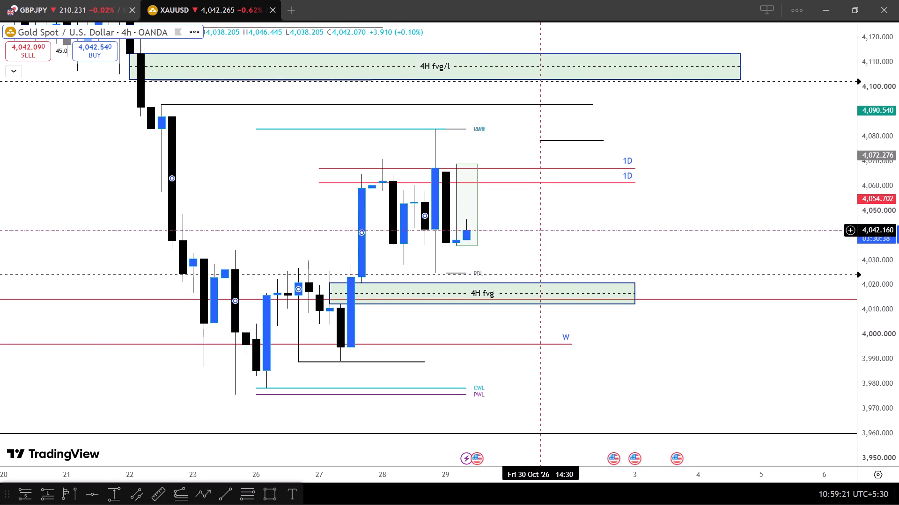
{"action": "left_click_drag", "start_coordinate": [542, 231], "coordinate": [542, 232]}
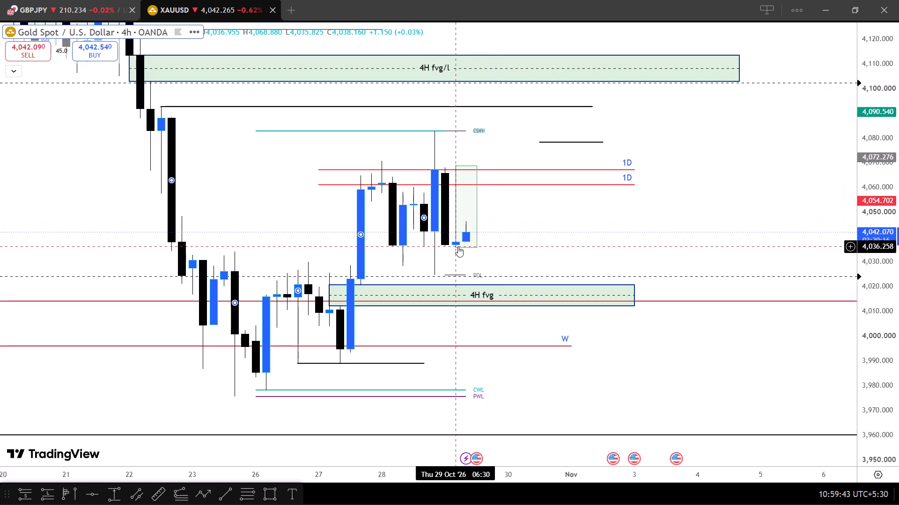
{"action": "left_click_drag", "start_coordinate": [493, 210], "coordinate": [492, 200]}
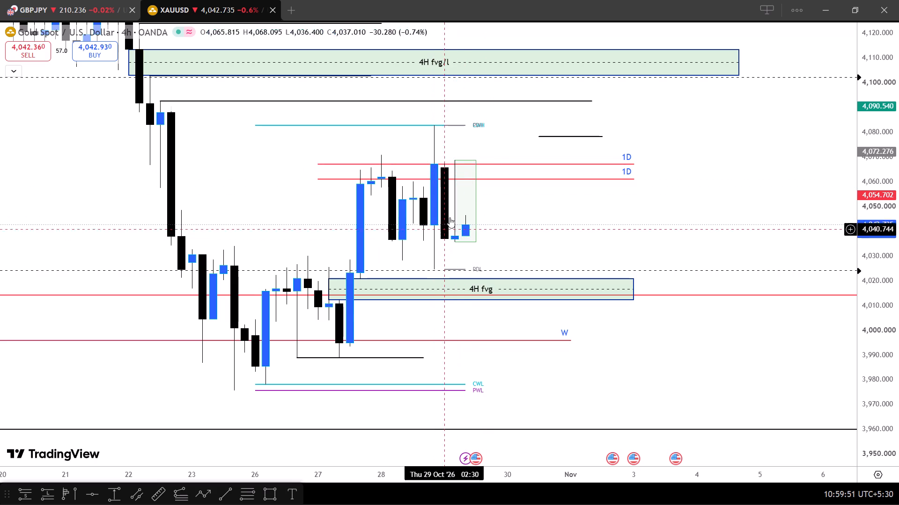
{"action": "scroll", "coordinate": [497, 219], "scroll_direction": "up", "scroll_amount": 2}
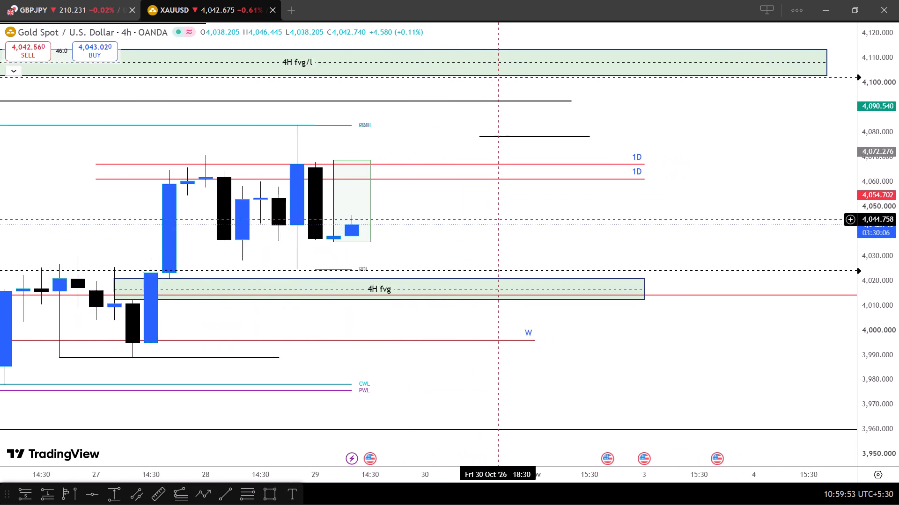
{"action": "scroll", "coordinate": [497, 219], "scroll_direction": "right", "scroll_amount": 1}
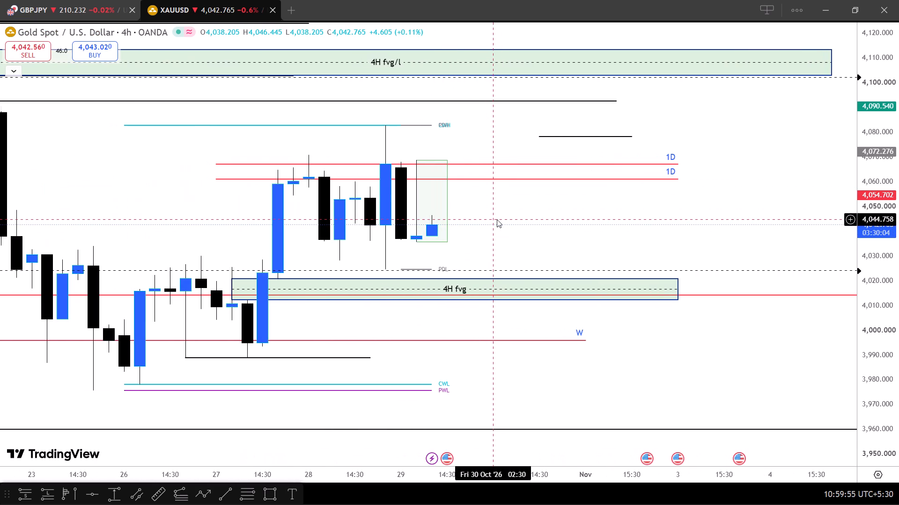
{"action": "scroll", "coordinate": [497, 219], "scroll_direction": "right", "scroll_amount": 2}
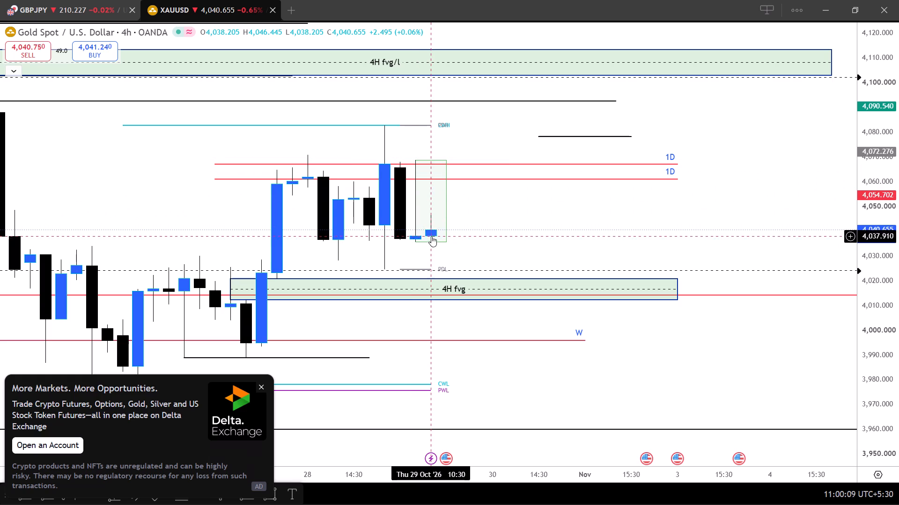
{"action": "scroll", "coordinate": [432, 234], "scroll_direction": "down", "scroll_amount": 2}
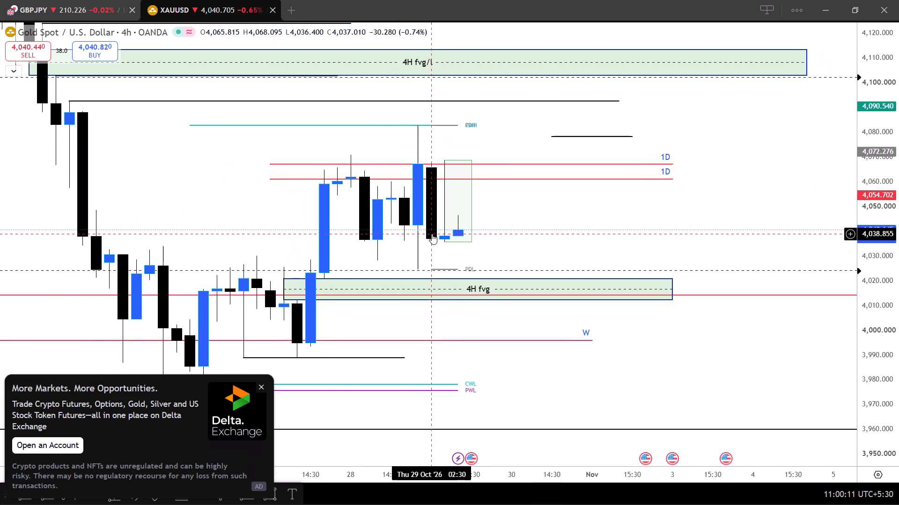
{"action": "scroll", "coordinate": [432, 234], "scroll_direction": "down", "scroll_amount": 1}
{"action": "scroll", "coordinate": [432, 234], "scroll_direction": "left", "scroll_amount": 1}
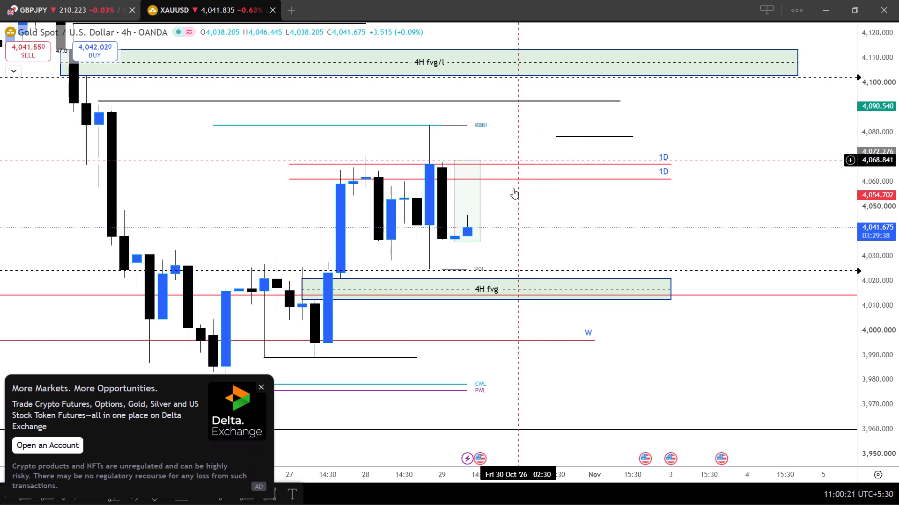
{"action": "left_click_drag", "start_coordinate": [513, 204], "coordinate": [479, 204]}
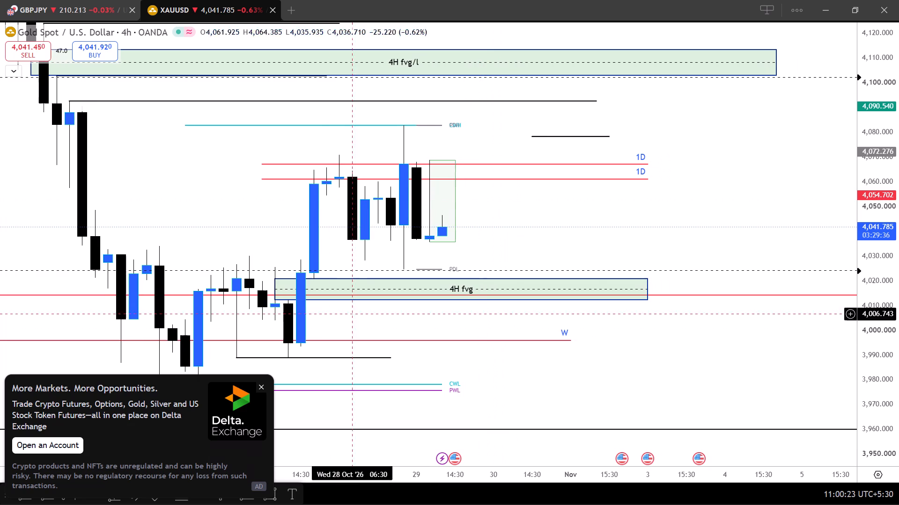
Dismiss the Delta Exchange advertisement covering the chart.
{"action": "left_click", "coordinate": [263, 387]}
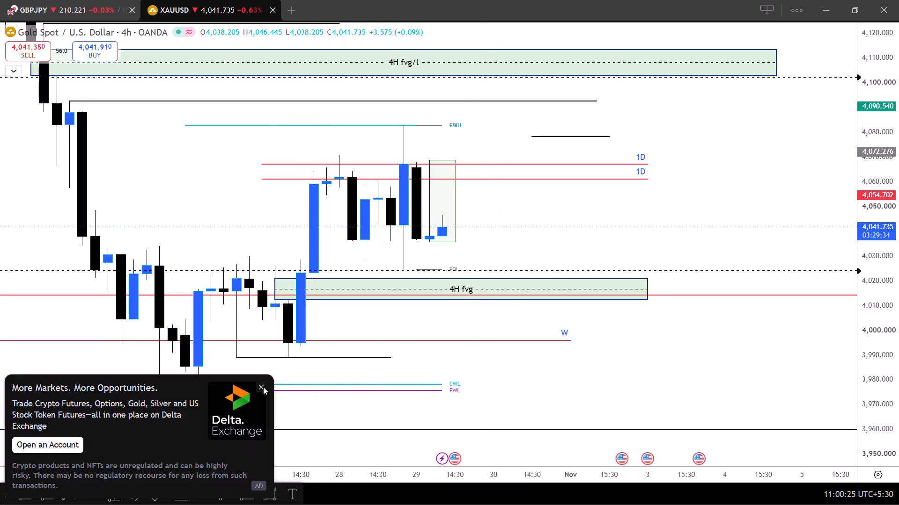
Switch the XAUUSD chart to the 1h timeframe with the latest candles in view.
{"action": "type", "text": "1h"}
{"action": "key", "text": "Return"}
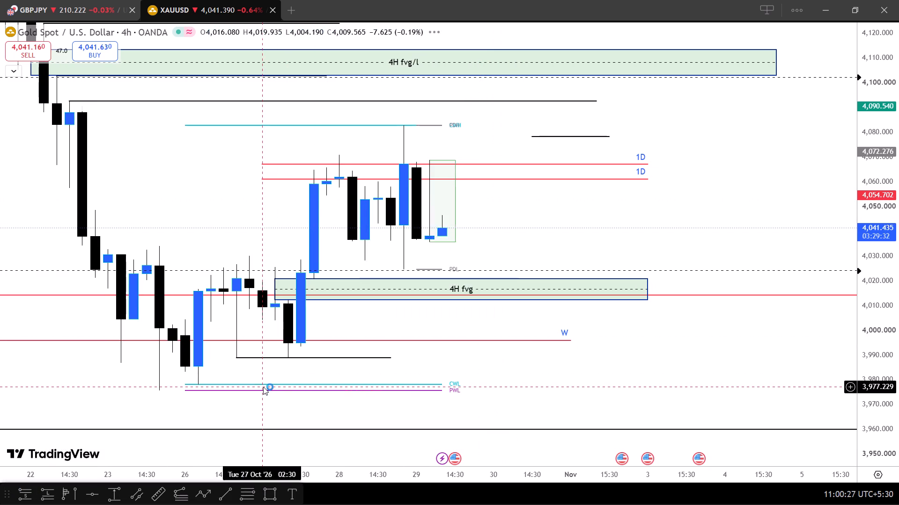
{"action": "scroll", "coordinate": [263, 387], "scroll_direction": "down", "scroll_amount": 2}
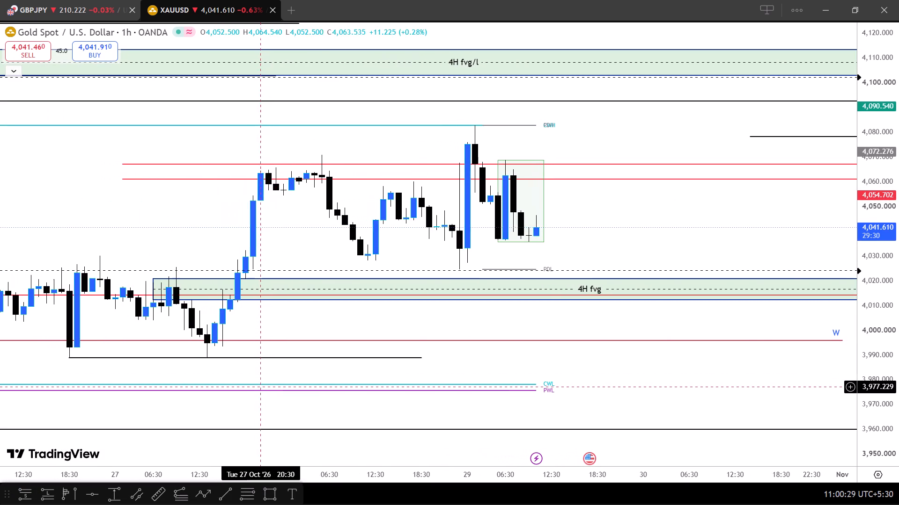
Delete the short black horizontal line at about 4,078 that lies ahead of the latest candles near 30 October.
{"action": "left_click_drag", "start_coordinate": [430, 251], "coordinate": [501, 287]}
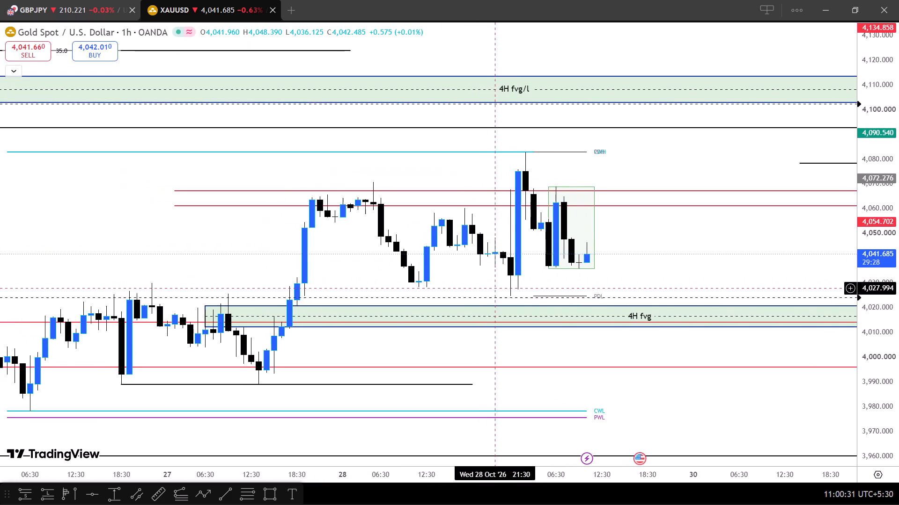
{"action": "left_click_drag", "start_coordinate": [501, 287], "coordinate": [507, 285]}
{"action": "scroll", "coordinate": [507, 285], "scroll_direction": "left", "scroll_amount": 1}
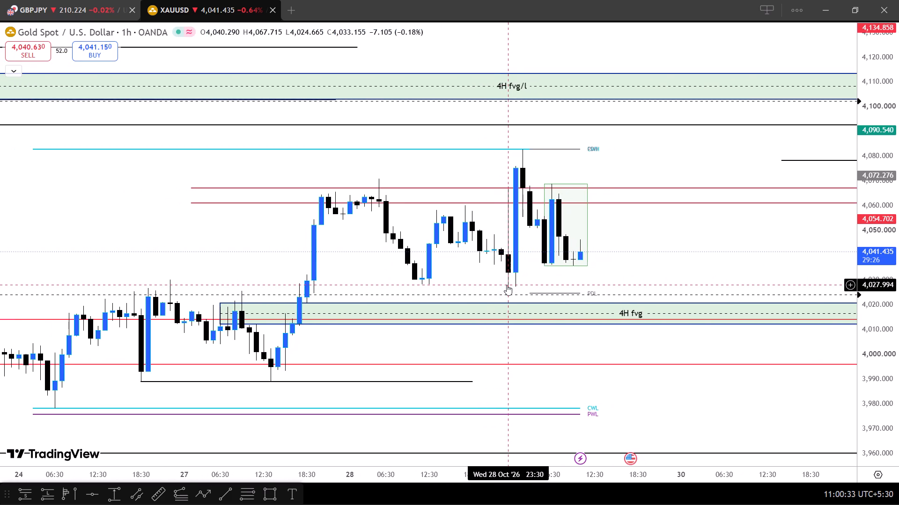
{"action": "scroll", "coordinate": [507, 285], "scroll_direction": "left", "scroll_amount": 1}
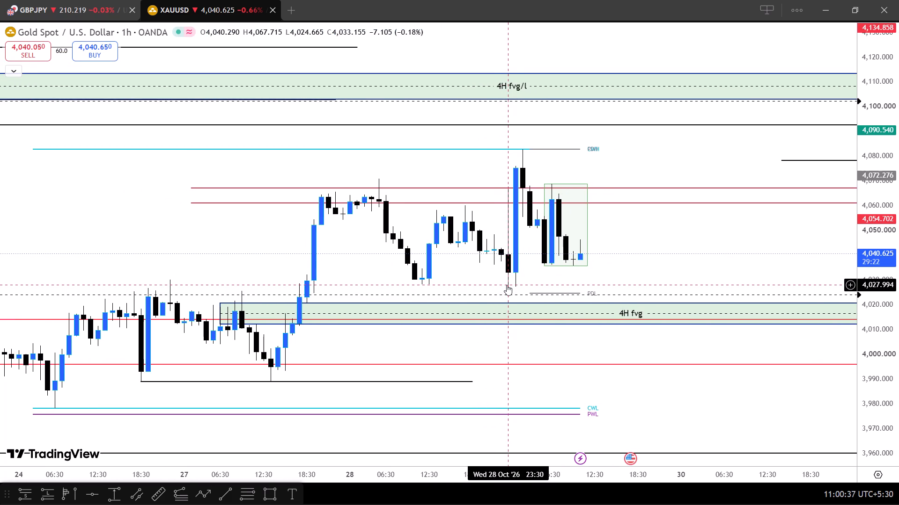
{"action": "scroll", "coordinate": [507, 285], "scroll_direction": "left", "scroll_amount": 1}
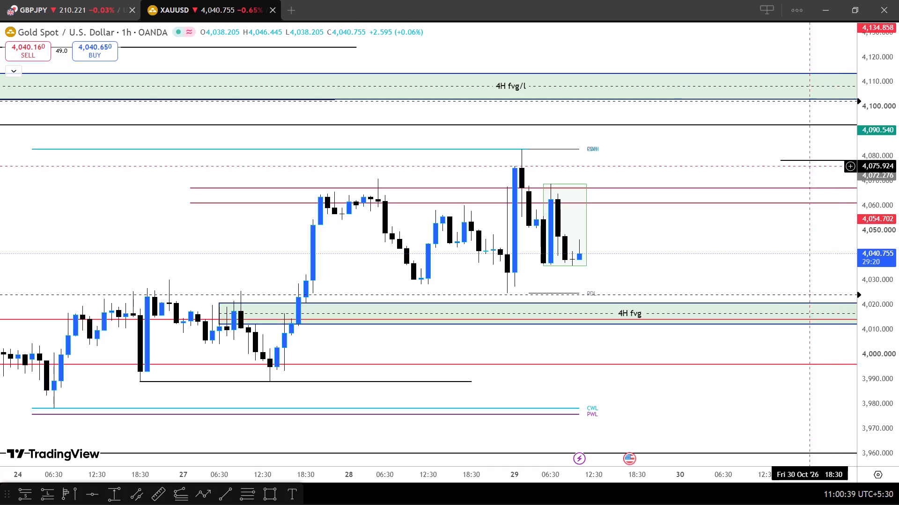
{"action": "left_click", "coordinate": [816, 160]}
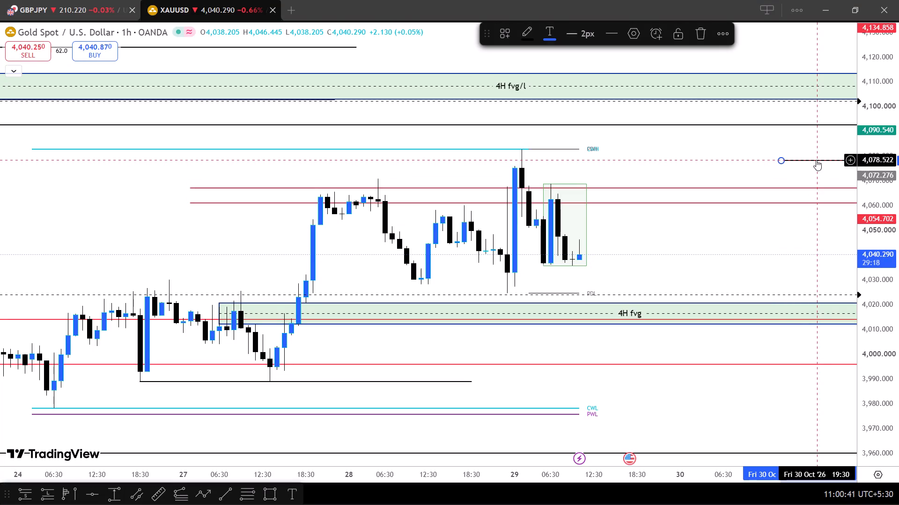
{"action": "left_click", "coordinate": [700, 36]}
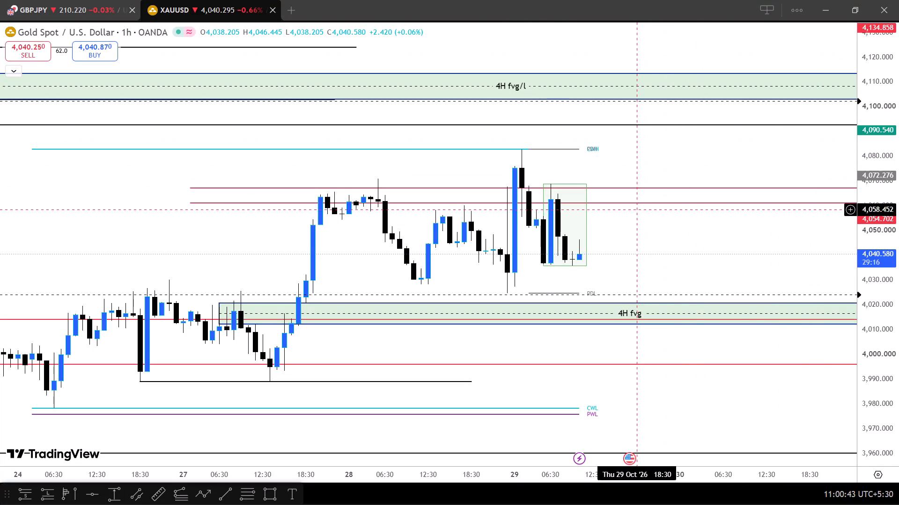
Examine the 1h candles from 23 to 29 October against the red lines, the 4H fvg zones and the green session box.
{"action": "left_click_drag", "start_coordinate": [637, 239], "coordinate": [764, 158]}
{"action": "scroll", "coordinate": [764, 158], "scroll_direction": "down", "scroll_amount": 1}
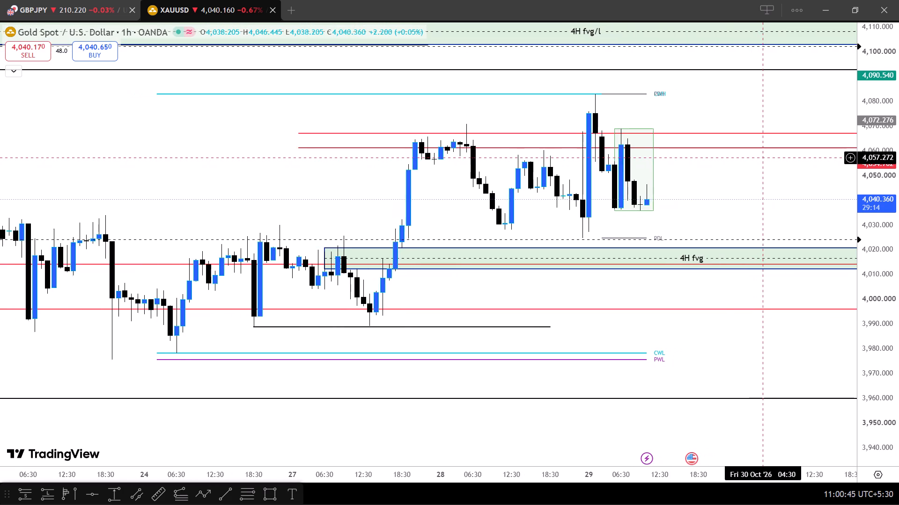
{"action": "scroll", "coordinate": [764, 158], "scroll_direction": "down", "scroll_amount": 3}
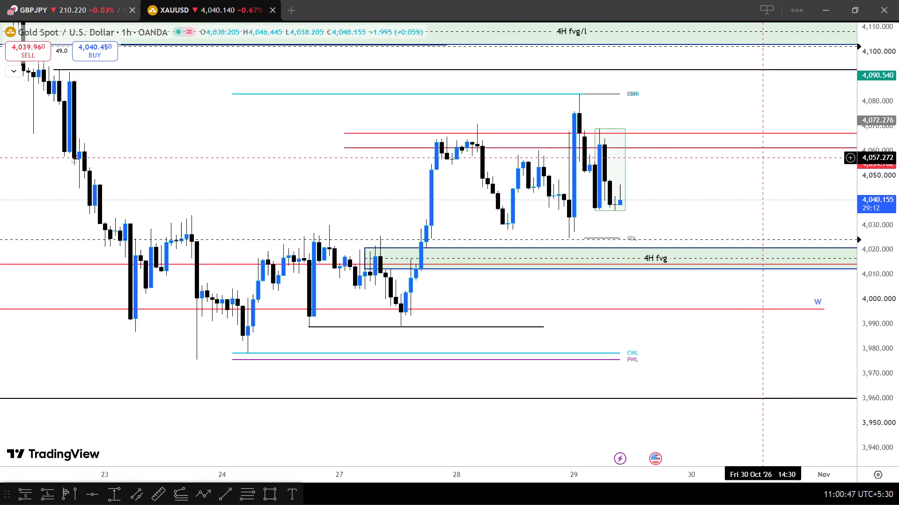
{"action": "scroll", "coordinate": [764, 158], "scroll_direction": "down", "scroll_amount": 1}
{"action": "left_click_drag", "start_coordinate": [739, 175], "coordinate": [749, 249]}
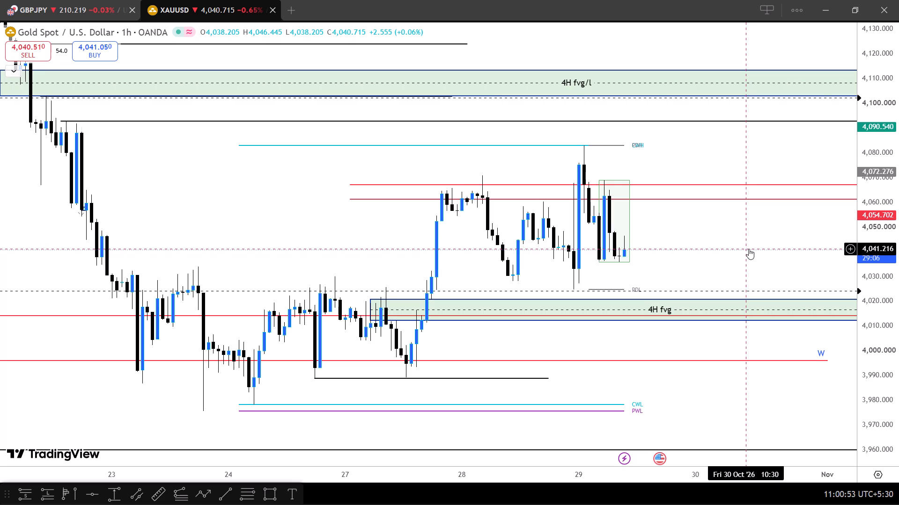
{"action": "scroll", "coordinate": [749, 249], "scroll_direction": "up", "scroll_amount": 3}
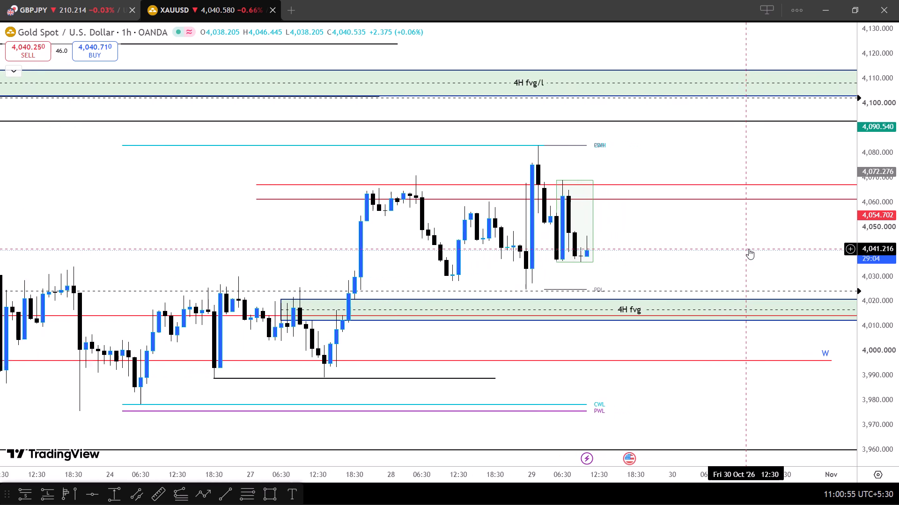
{"action": "scroll", "coordinate": [749, 249], "scroll_direction": "up", "scroll_amount": 1}
{"action": "left_click_drag", "start_coordinate": [720, 247], "coordinate": [623, 234]}
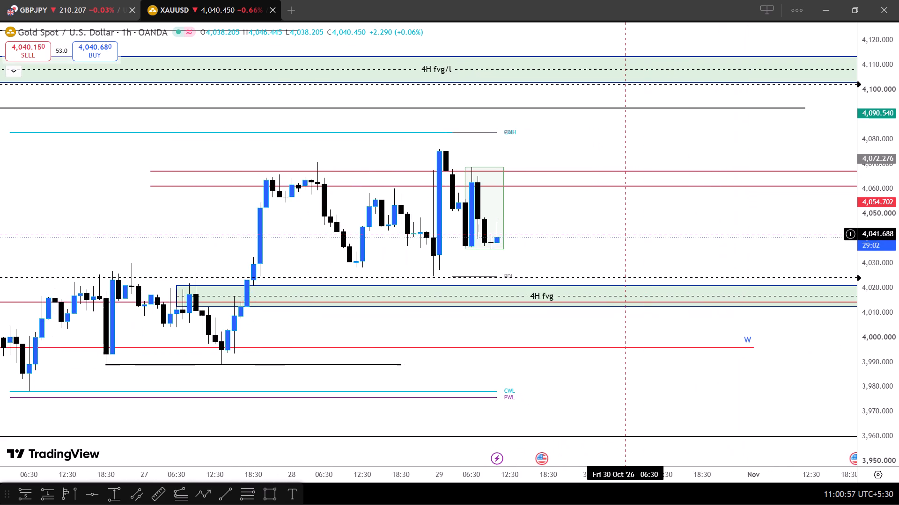
{"action": "scroll", "coordinate": [623, 234], "scroll_direction": "up", "scroll_amount": 2}
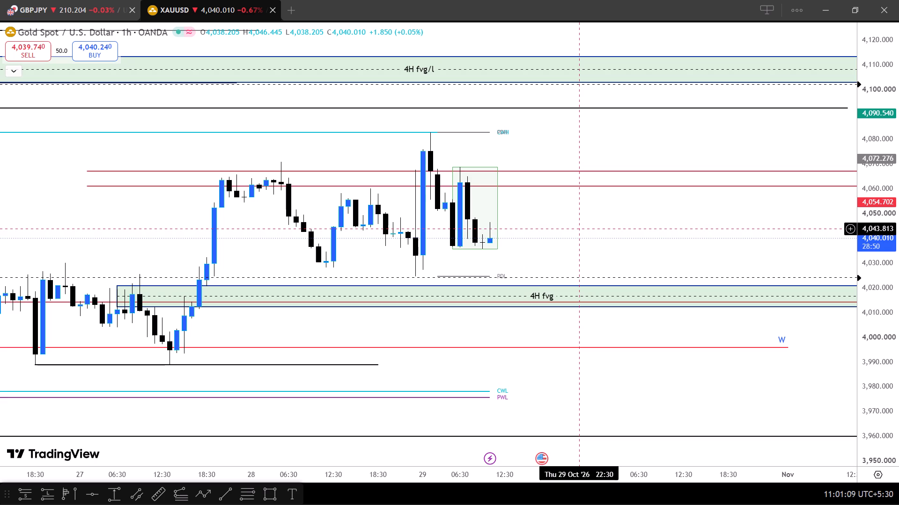
{"action": "scroll", "coordinate": [582, 229], "scroll_direction": "up", "scroll_amount": 1}
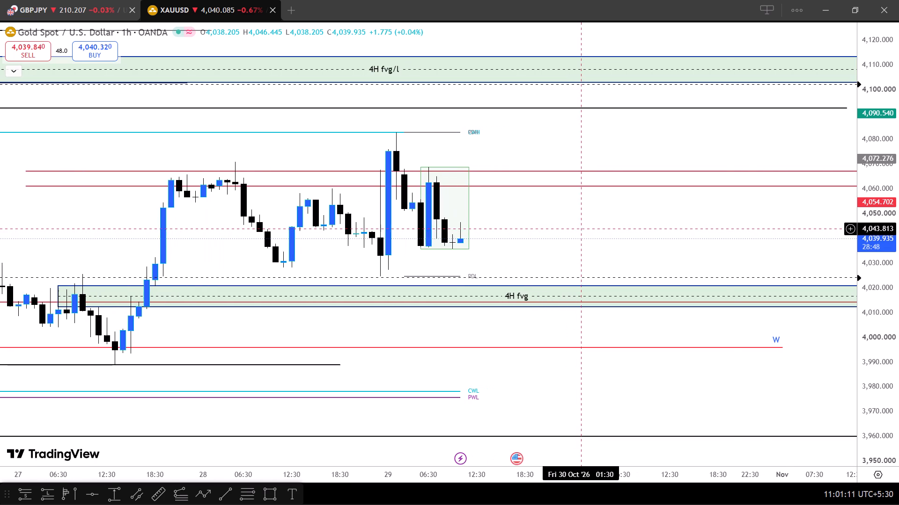
{"action": "scroll", "coordinate": [876, 169], "scroll_direction": "up", "scroll_amount": 5}
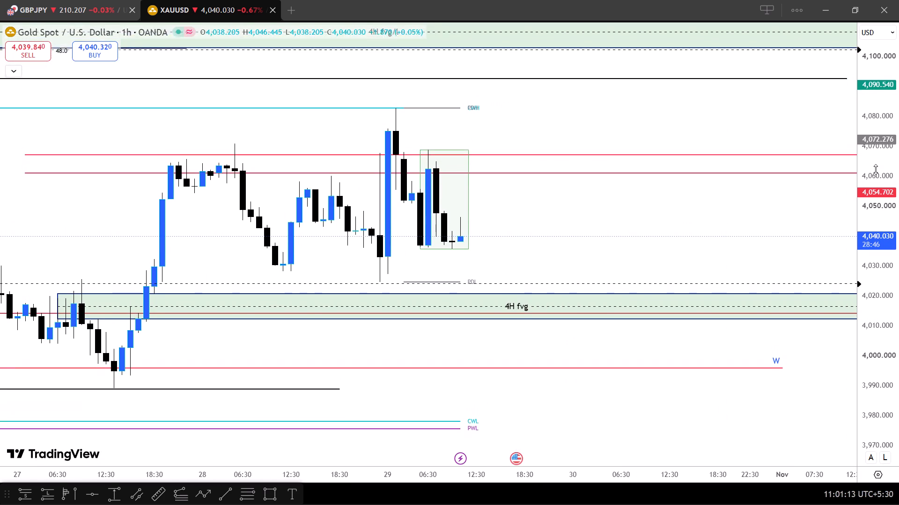
{"action": "scroll", "coordinate": [876, 169], "scroll_direction": "up", "scroll_amount": 1}
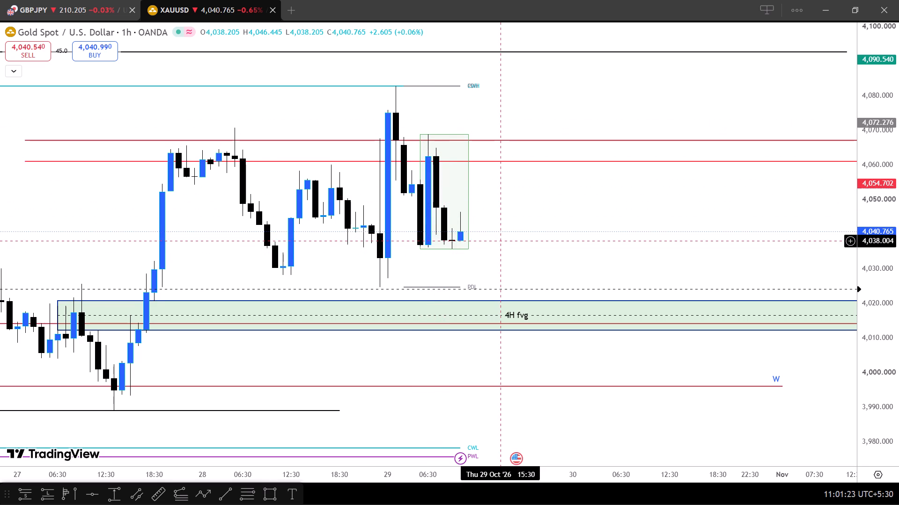
{"action": "scroll", "coordinate": [502, 241], "scroll_direction": "up", "scroll_amount": 1}
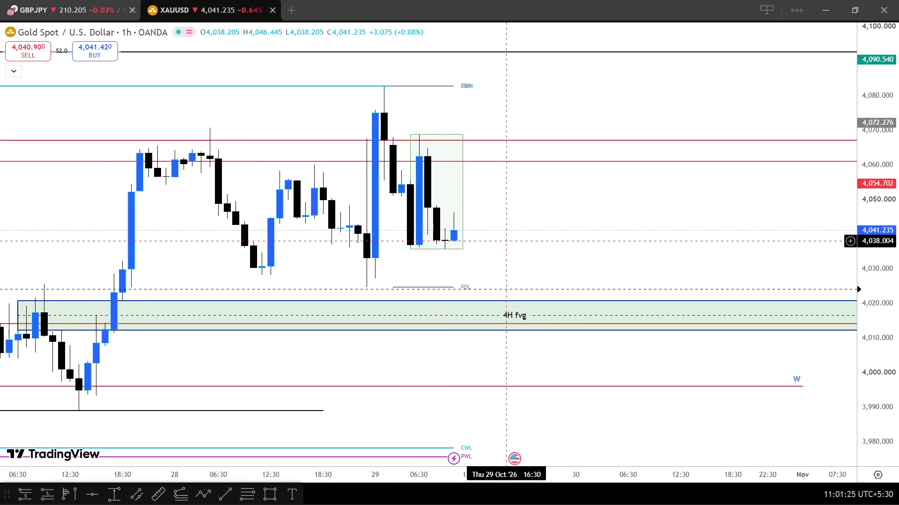
Check the 29 October candles on the 15-minute timeframe and then on the 5-minute timeframe.
{"action": "key", "text": "1"}
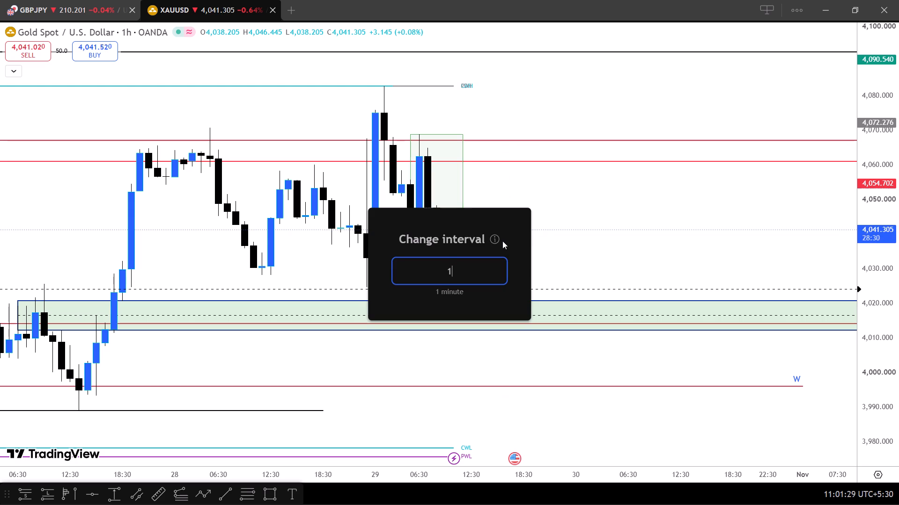
{"action": "key", "text": "5"}
{"action": "key", "text": "Return"}
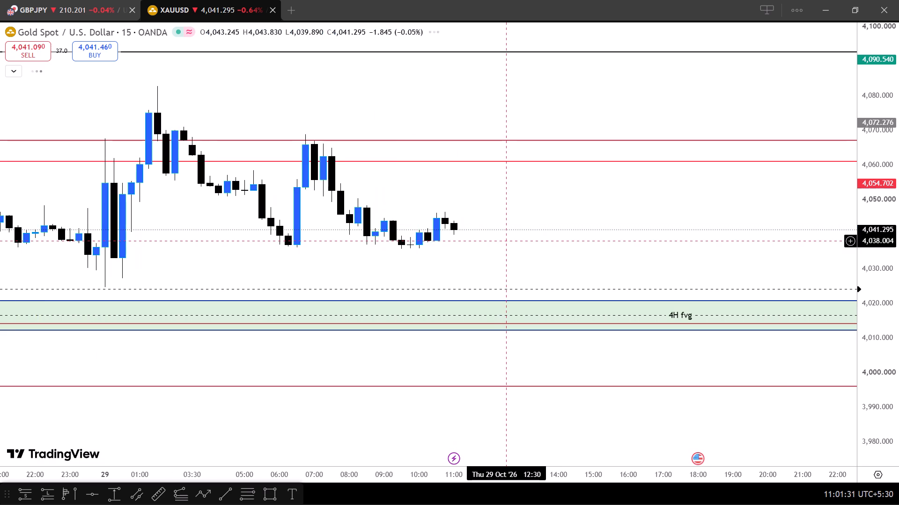
{"action": "scroll", "coordinate": [502, 241], "scroll_direction": "down", "scroll_amount": 2}
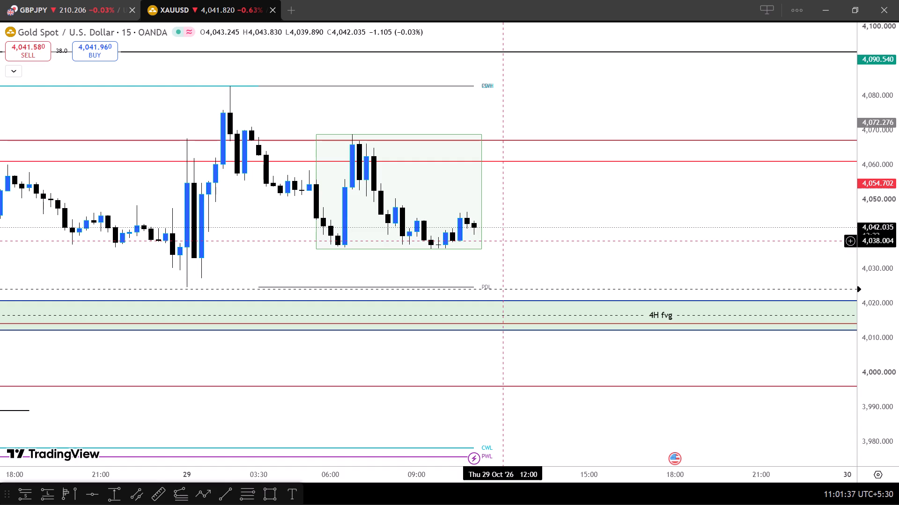
{"action": "key", "text": "5"}
{"action": "key", "text": "Return"}
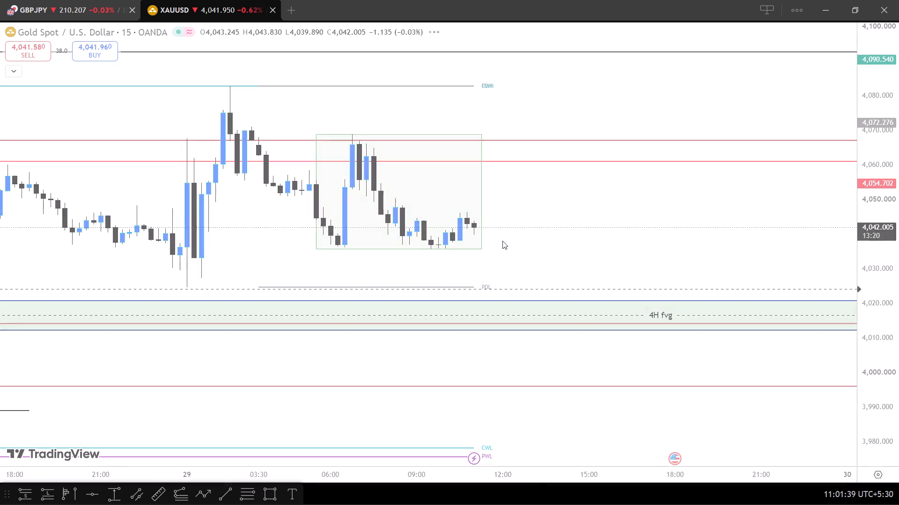
Switch the XAUUSD chart to the 1-minute timeframe, with the upper part of the green session box and both red lines in view.
{"action": "key", "text": "1"}
{"action": "key", "text": "Return"}
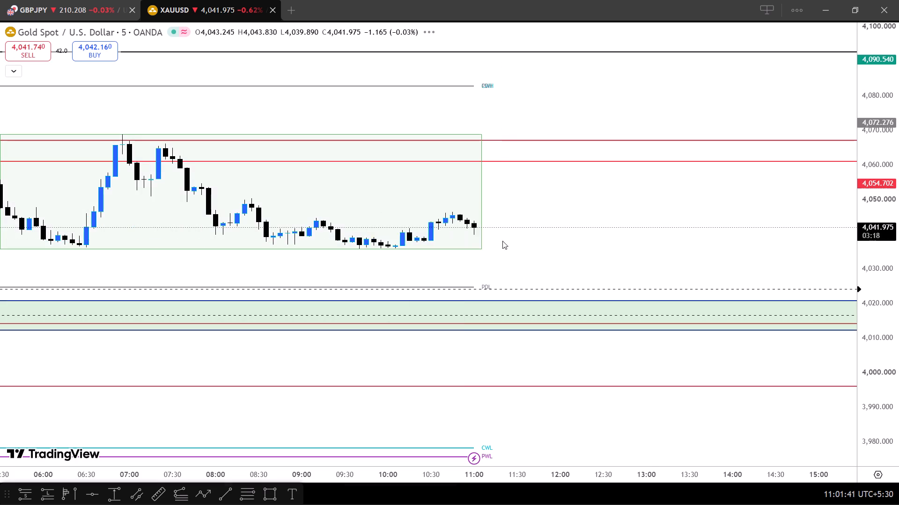
{"action": "scroll", "coordinate": [866, 167], "scroll_direction": "up", "scroll_amount": 1}
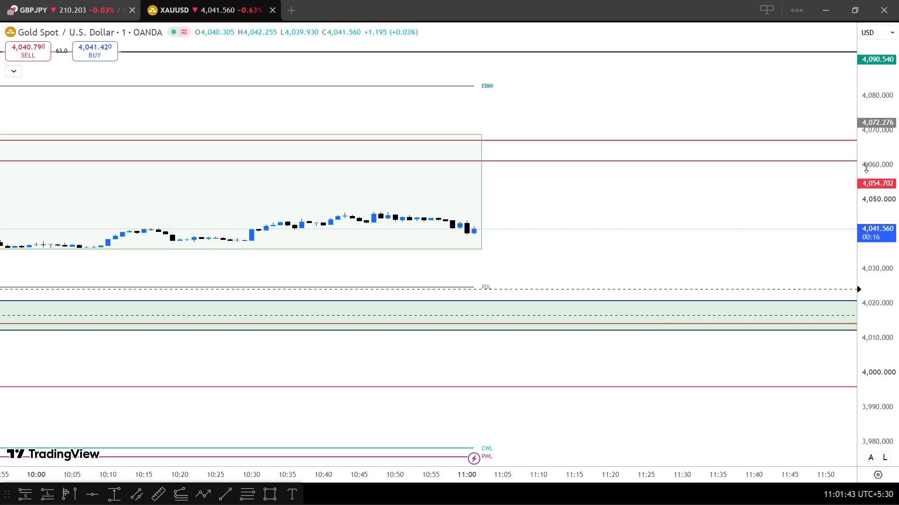
{"action": "scroll", "coordinate": [866, 167], "scroll_direction": "up", "scroll_amount": 8}
{"action": "scroll", "coordinate": [647, 269], "scroll_direction": "down", "scroll_amount": 11}
{"action": "left_click_drag", "start_coordinate": [662, 229], "coordinate": [695, 370]}
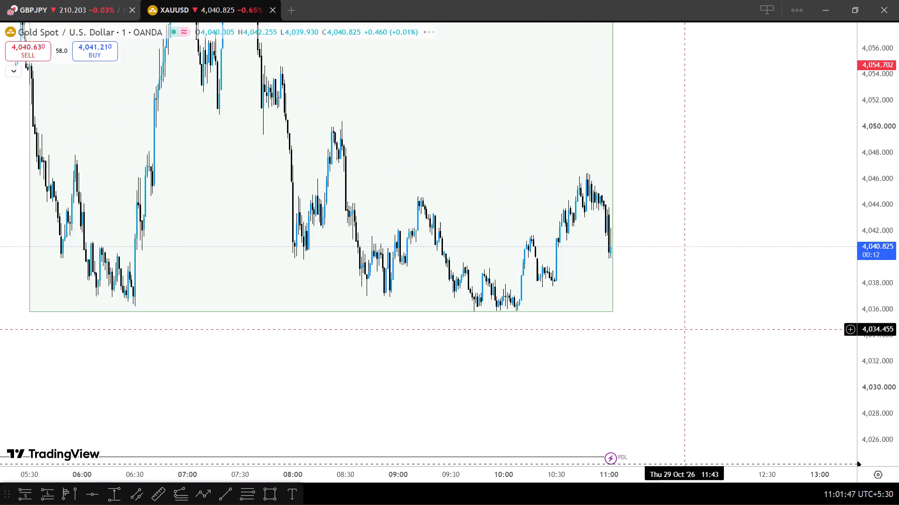
{"action": "left_click_drag", "start_coordinate": [695, 370], "coordinate": [714, 448]}
{"action": "left_click_drag", "start_coordinate": [707, 252], "coordinate": [772, 365]}
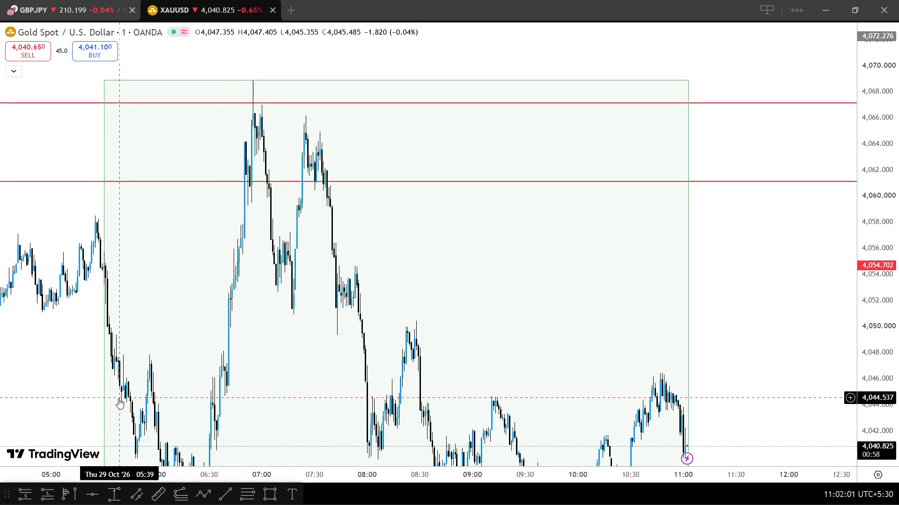
Place a short position at 06:54 on 29 October with entry at about 4,060.9 and stop at about 4,068.9, the green box's high.
{"action": "left_click", "coordinate": [30, 489]}
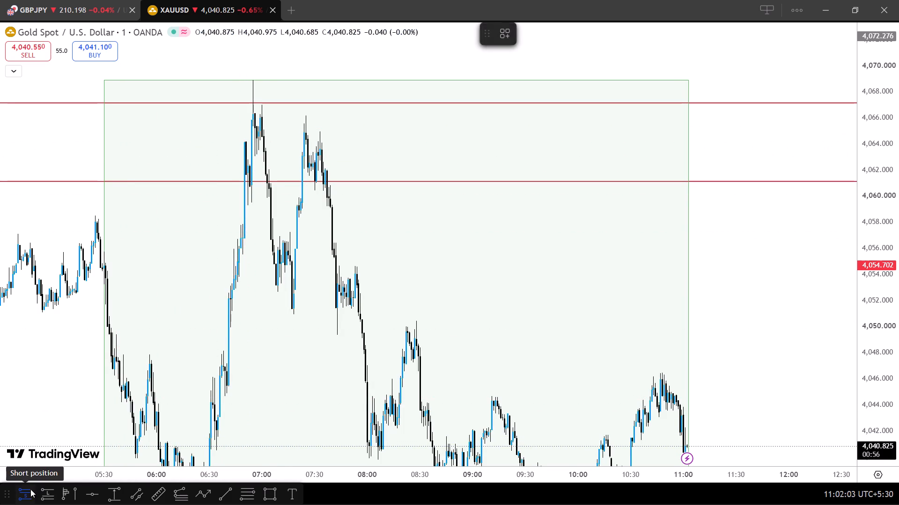
{"action": "left_click", "coordinate": [252, 184]}
{"action": "left_click_drag", "start_coordinate": [251, 99], "coordinate": [251, 81]}
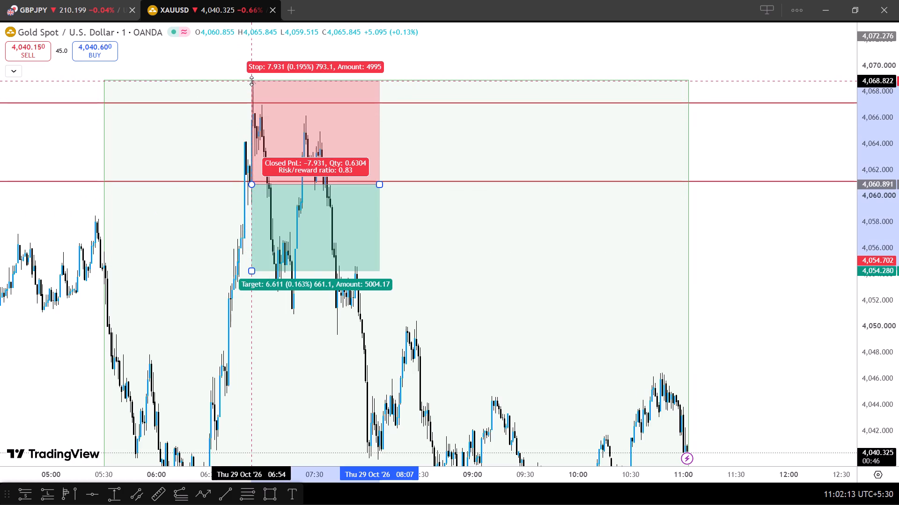
{"action": "left_click_drag", "start_coordinate": [251, 81], "coordinate": [251, 80]}
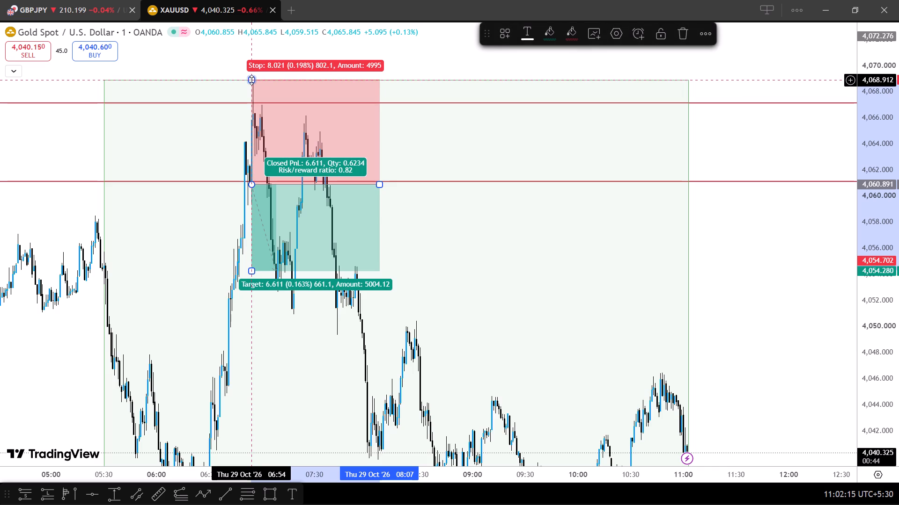
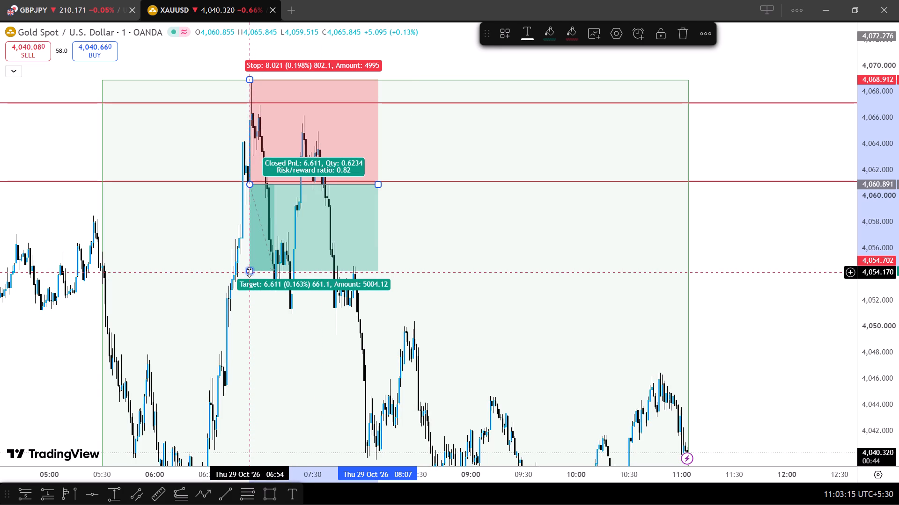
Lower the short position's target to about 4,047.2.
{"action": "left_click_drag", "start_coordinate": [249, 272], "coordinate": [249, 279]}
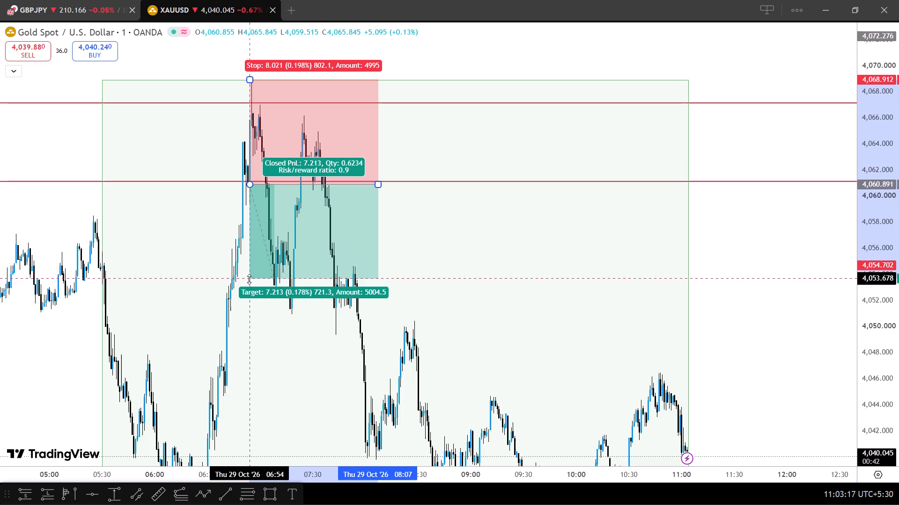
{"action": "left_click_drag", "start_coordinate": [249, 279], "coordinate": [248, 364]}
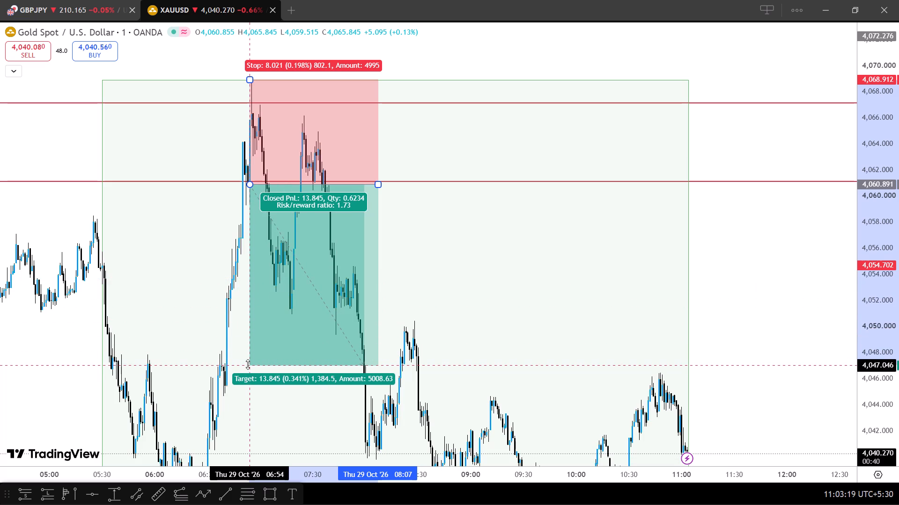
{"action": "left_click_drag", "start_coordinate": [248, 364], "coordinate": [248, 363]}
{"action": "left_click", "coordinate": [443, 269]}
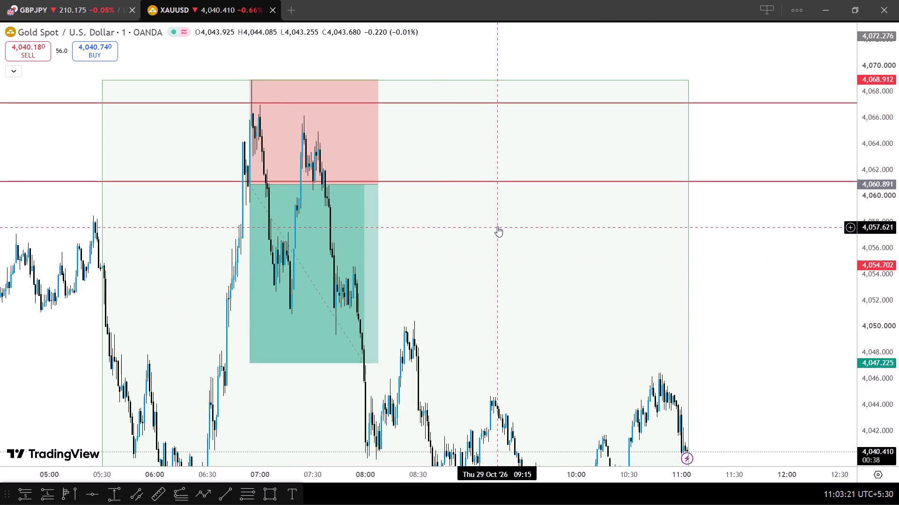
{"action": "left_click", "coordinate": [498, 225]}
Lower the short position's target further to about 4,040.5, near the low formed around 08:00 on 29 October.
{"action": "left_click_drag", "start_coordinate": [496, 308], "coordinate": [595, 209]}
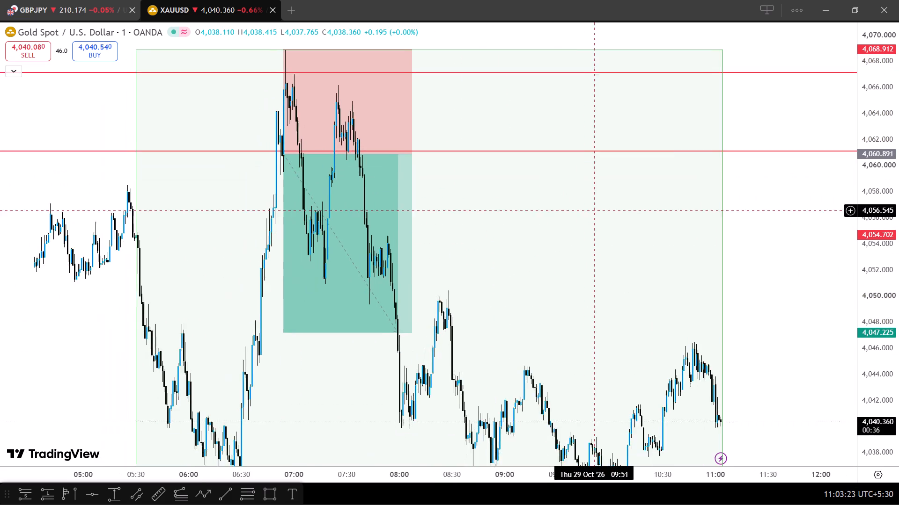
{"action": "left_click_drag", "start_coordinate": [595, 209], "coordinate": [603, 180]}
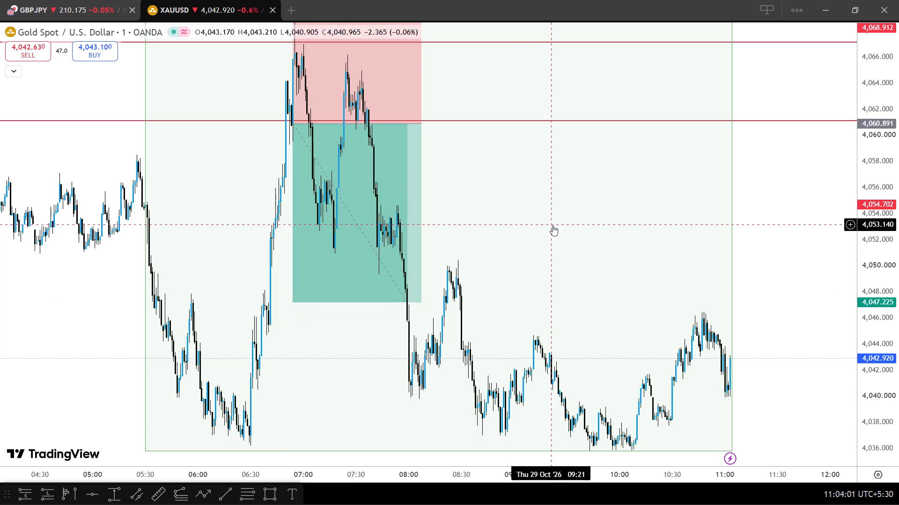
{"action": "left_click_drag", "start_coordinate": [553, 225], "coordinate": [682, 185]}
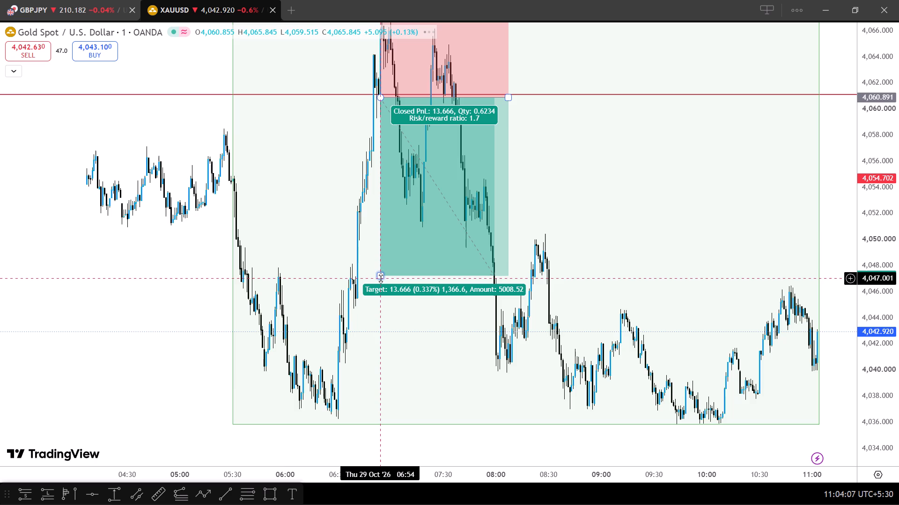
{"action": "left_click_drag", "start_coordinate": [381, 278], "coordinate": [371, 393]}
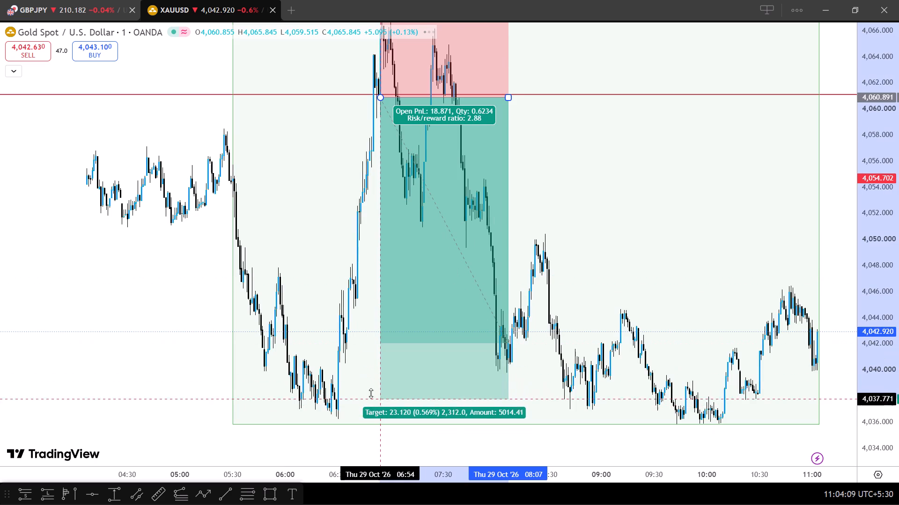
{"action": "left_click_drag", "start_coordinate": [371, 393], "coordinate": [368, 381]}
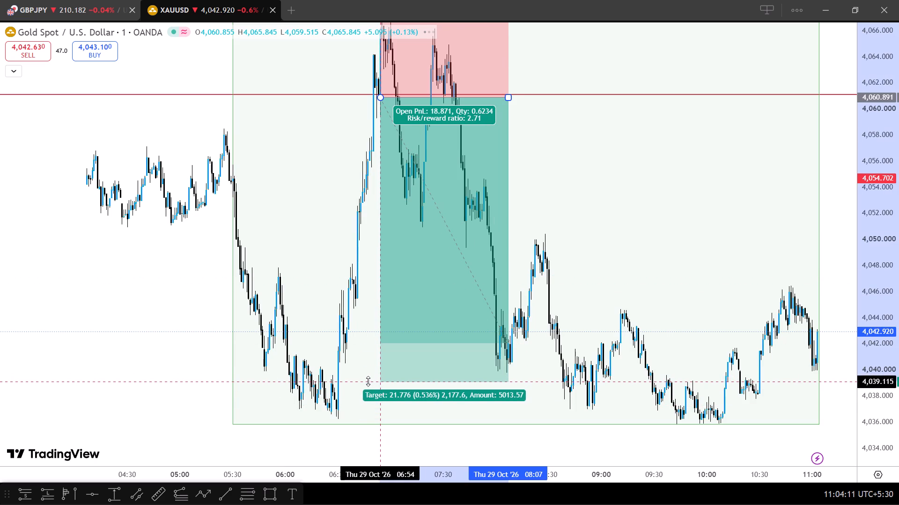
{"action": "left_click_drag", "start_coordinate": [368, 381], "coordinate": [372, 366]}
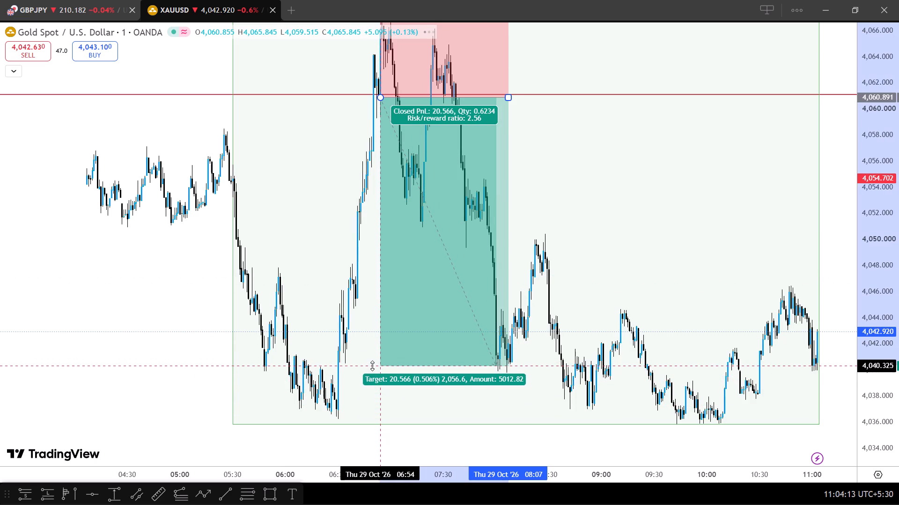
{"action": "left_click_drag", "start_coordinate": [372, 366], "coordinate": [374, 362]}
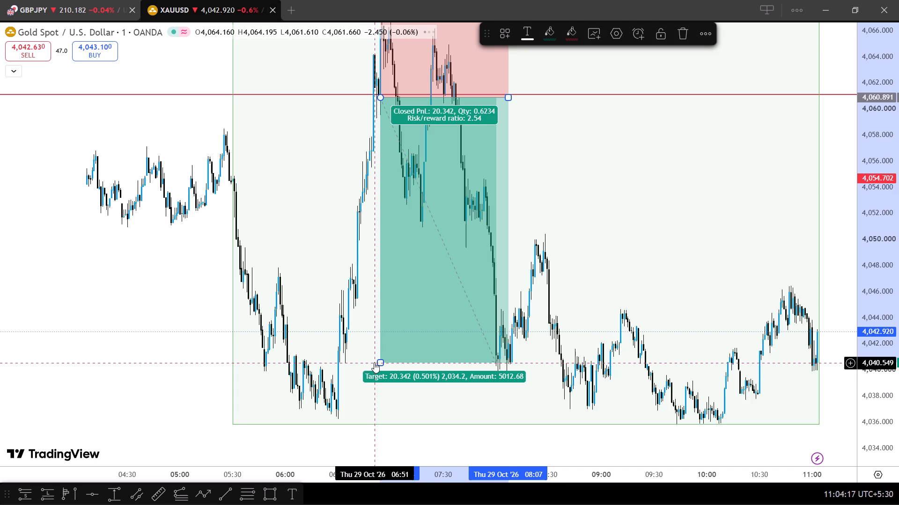
Examine the 1-minute price action on 29 October from the short position's target down to the green zone near 4,020.
{"action": "left_click_drag", "start_coordinate": [598, 239], "coordinate": [492, 280]}
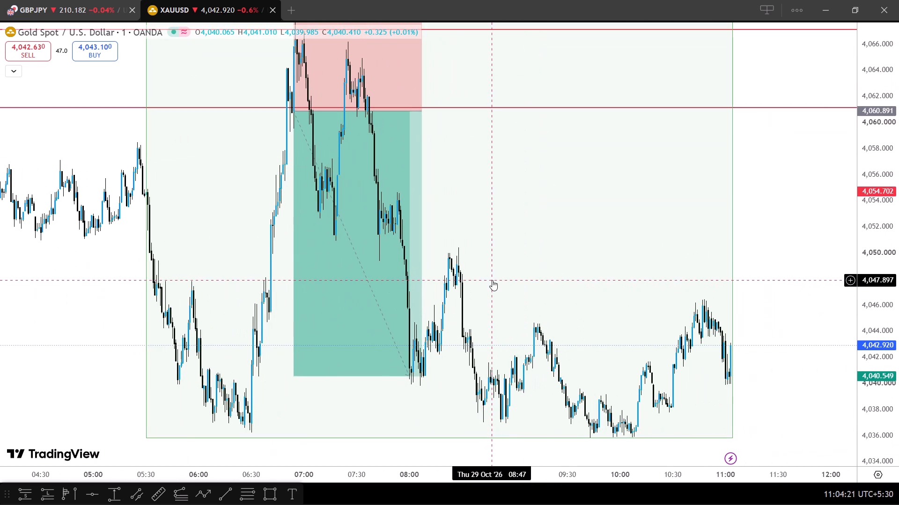
{"action": "left_click_drag", "start_coordinate": [492, 280], "coordinate": [486, 157]}
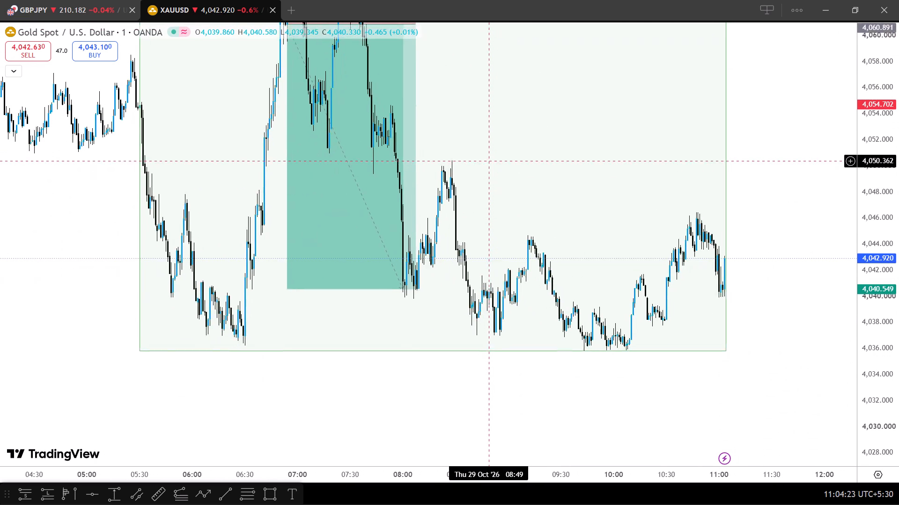
{"action": "left_click_drag", "start_coordinate": [486, 157], "coordinate": [480, 141]}
{"action": "left_click_drag", "start_coordinate": [511, 267], "coordinate": [539, 177]}
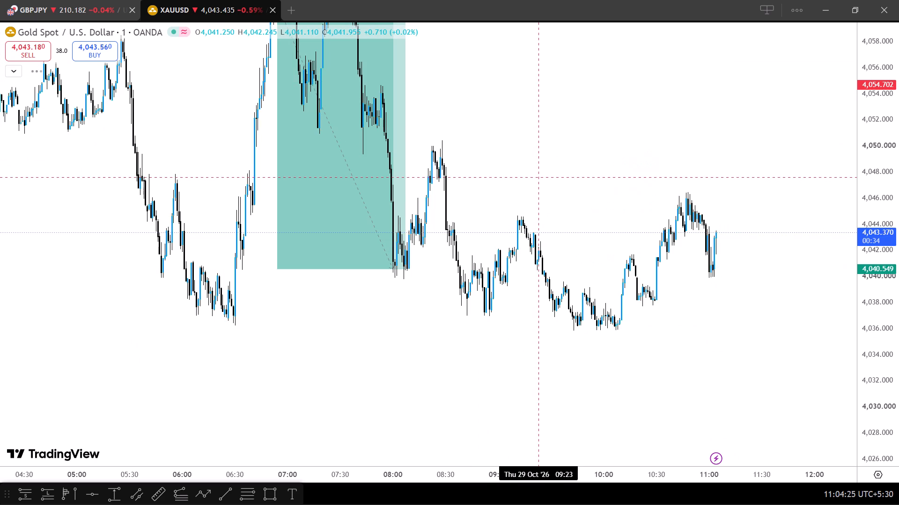
{"action": "left_click_drag", "start_coordinate": [517, 195], "coordinate": [544, 136]}
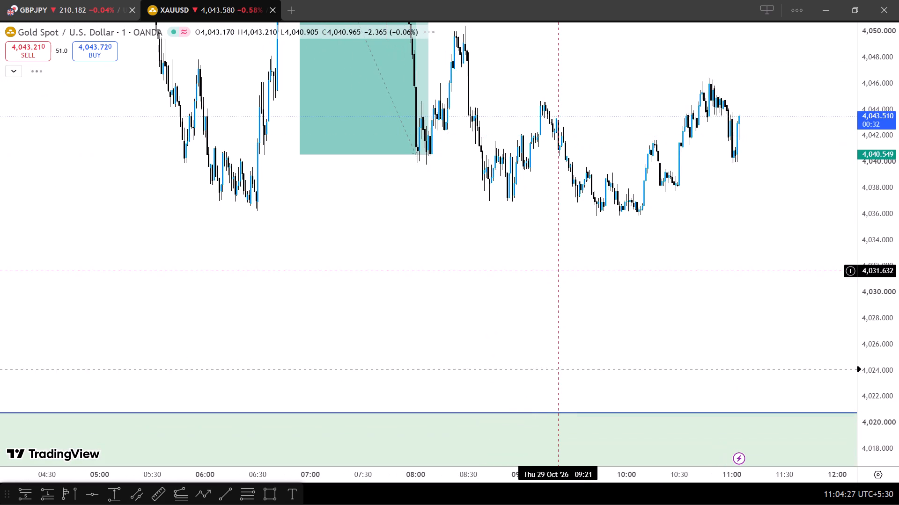
{"action": "left_click_drag", "start_coordinate": [558, 271], "coordinate": [558, 169]}
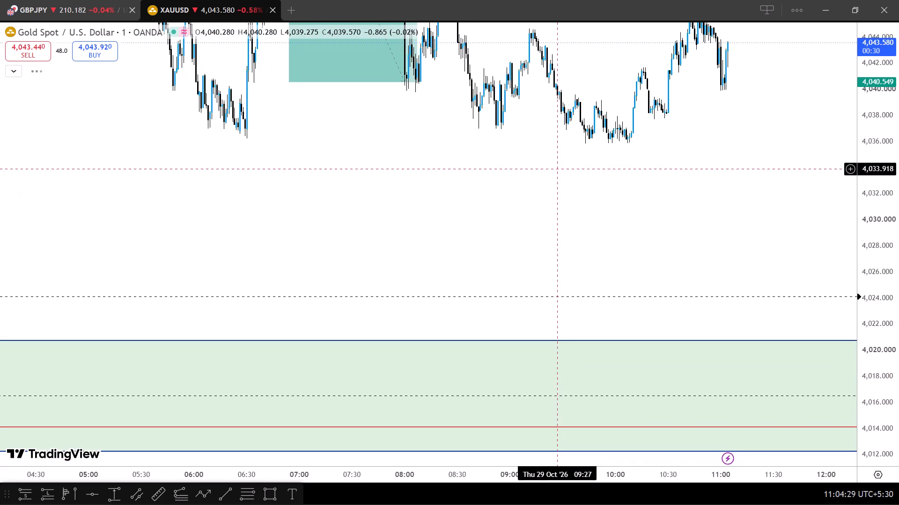
{"action": "left_click_drag", "start_coordinate": [582, 240], "coordinate": [596, 291]}
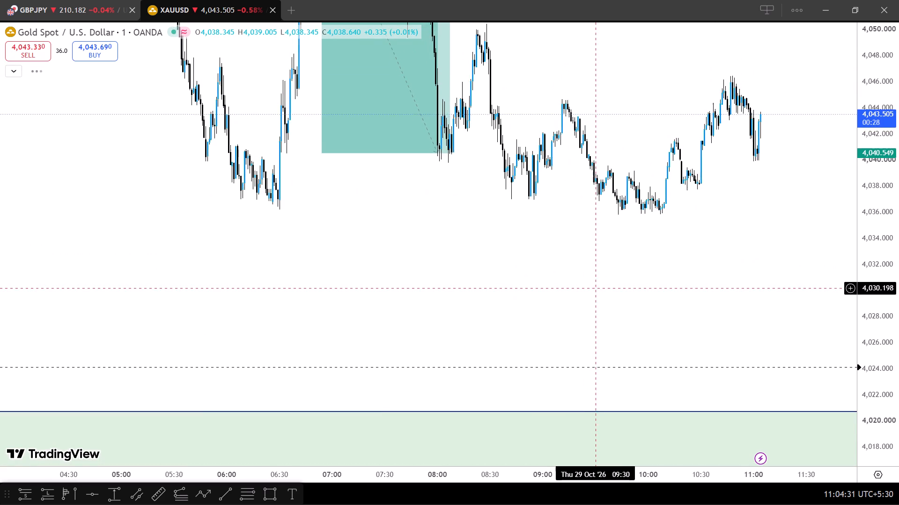
{"action": "left_click_drag", "start_coordinate": [596, 291], "coordinate": [597, 314]}
Switch the XAUUSD chart to the 15-minute timeframe, with the 28 and 29 October candles, both red lines and the short position in view.
{"action": "type", "text": "15"}
{"action": "key", "text": "Return"}
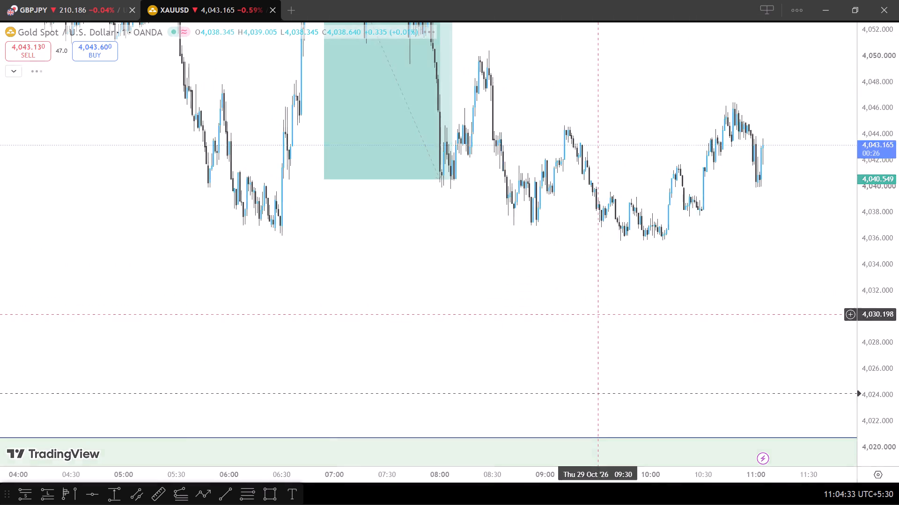
{"action": "scroll", "coordinate": [597, 314], "scroll_direction": "up", "scroll_amount": 3}
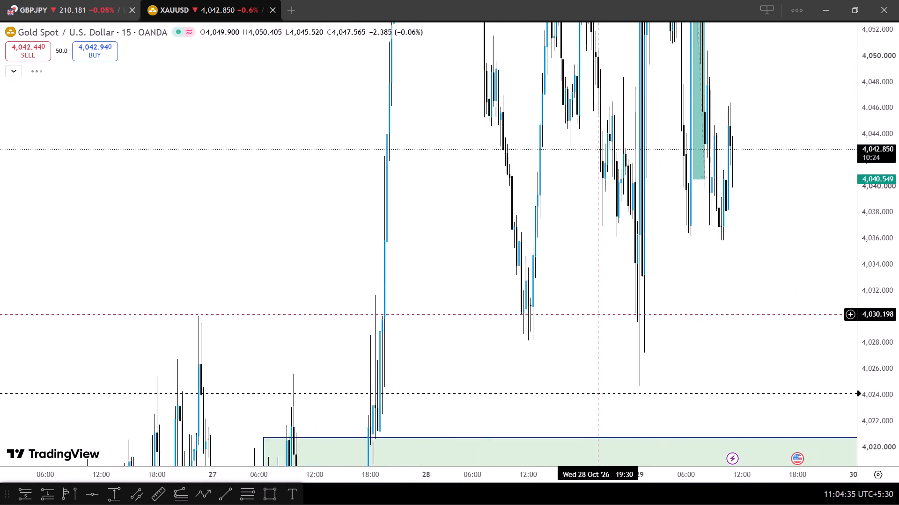
{"action": "scroll", "coordinate": [597, 314], "scroll_direction": "up", "scroll_amount": 1}
{"action": "scroll", "coordinate": [883, 189], "scroll_direction": "down", "scroll_amount": 7}
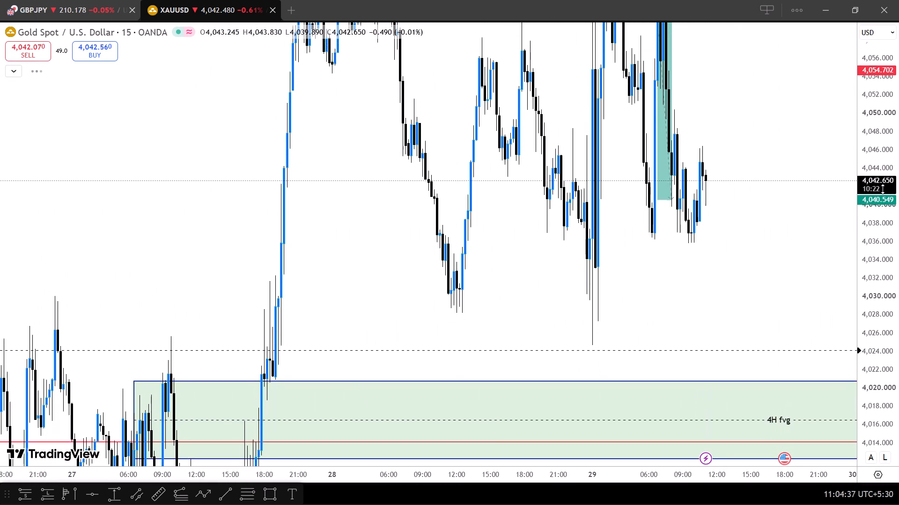
{"action": "scroll", "coordinate": [883, 189], "scroll_direction": "down", "scroll_amount": 2}
{"action": "left_click_drag", "start_coordinate": [798, 163], "coordinate": [716, 318]}
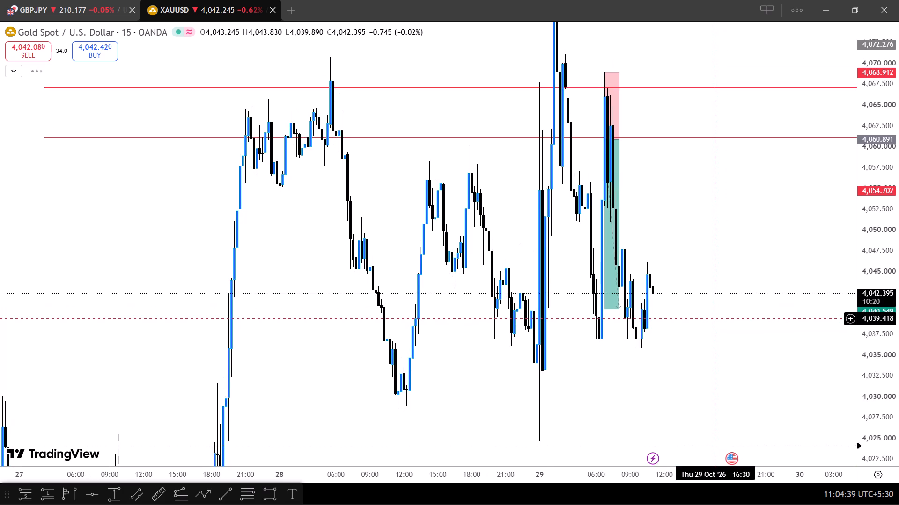
Delete the short position drawn on the 29 October candles.
{"action": "left_click", "coordinate": [605, 255]}
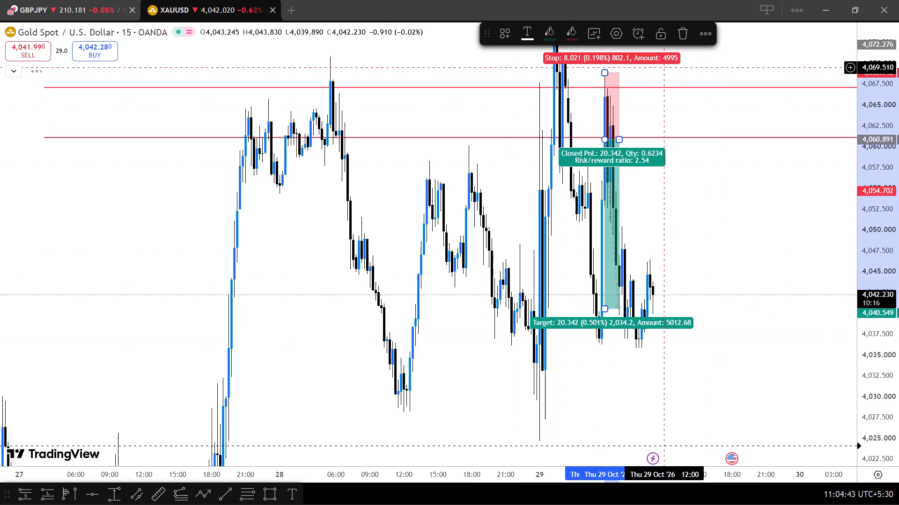
{"action": "left_click", "coordinate": [682, 33]}
Examine the 15-minute candles of 28 and 29 October between the two red lines and the 4H fvg zone below.
{"action": "left_click_drag", "start_coordinate": [701, 347], "coordinate": [608, 390]}
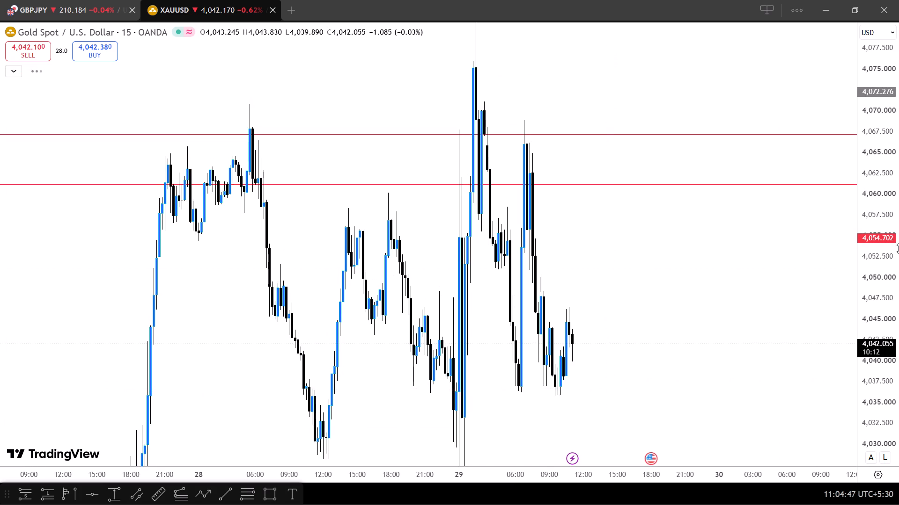
{"action": "scroll", "coordinate": [886, 239], "scroll_direction": "down", "scroll_amount": 4}
{"action": "left_click_drag", "start_coordinate": [653, 279], "coordinate": [665, 228]}
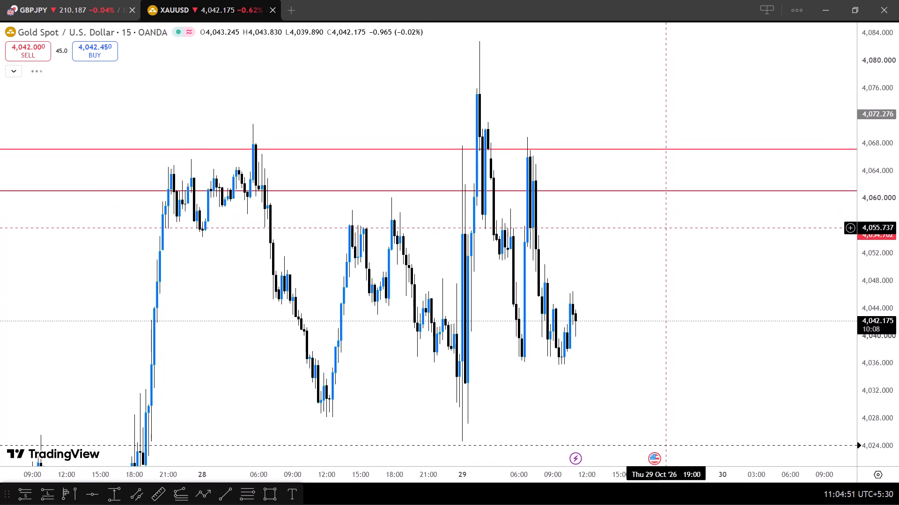
{"action": "left_click_drag", "start_coordinate": [665, 228], "coordinate": [661, 233]}
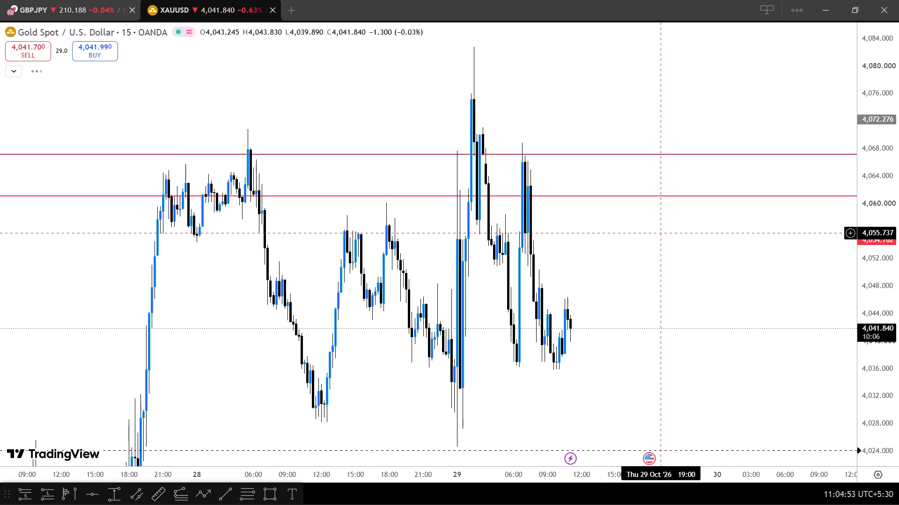
{"action": "left_click_drag", "start_coordinate": [661, 233], "coordinate": [661, 221]}
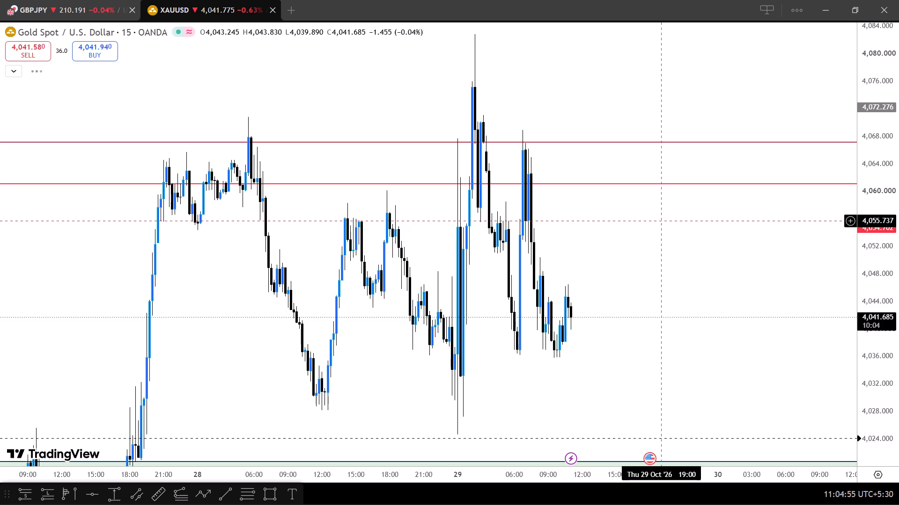
{"action": "left_click_drag", "start_coordinate": [661, 221], "coordinate": [630, 222]}
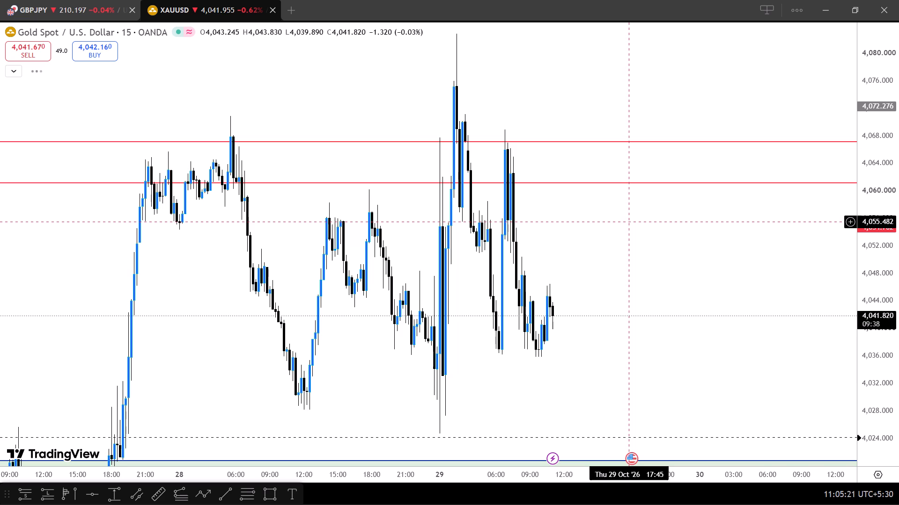
{"action": "left_click_drag", "start_coordinate": [692, 266], "coordinate": [656, 153]}
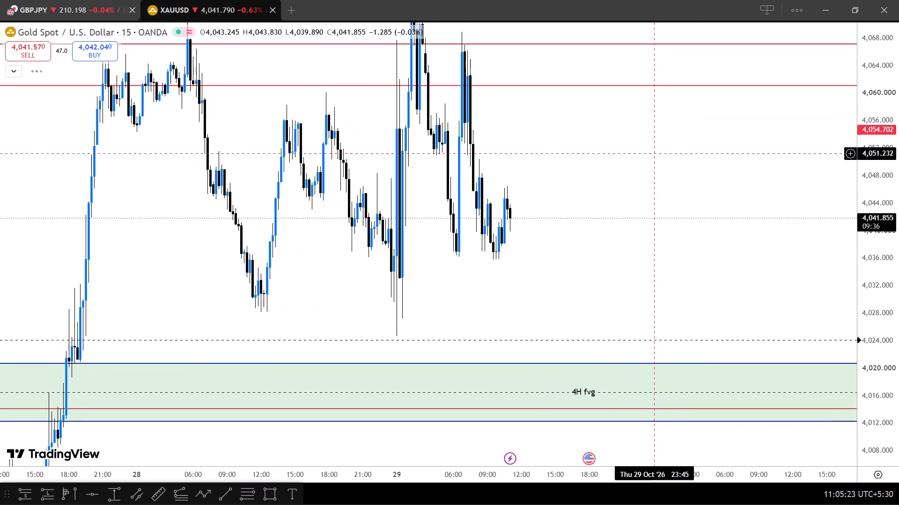
{"action": "left_click_drag", "start_coordinate": [656, 153], "coordinate": [656, 152]}
{"action": "left_click_drag", "start_coordinate": [681, 246], "coordinate": [700, 196]}
{"action": "left_click_drag", "start_coordinate": [700, 196], "coordinate": [648, 209]}
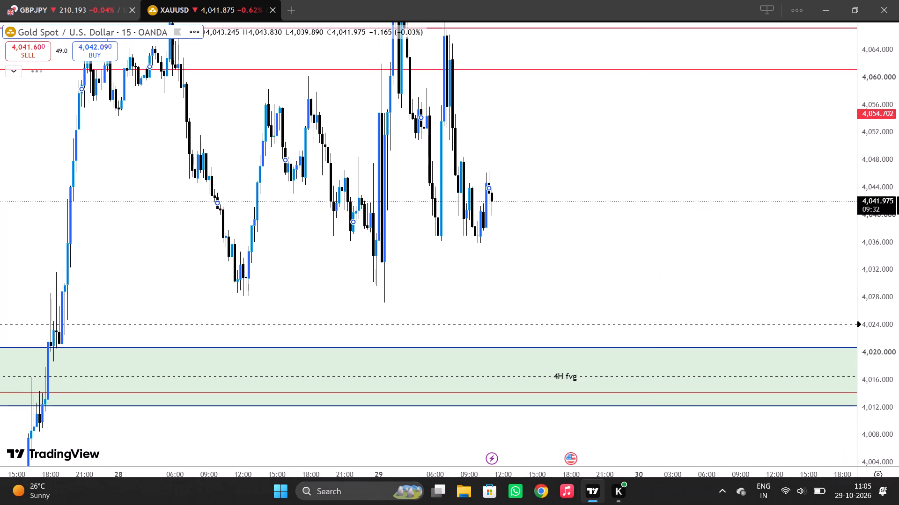